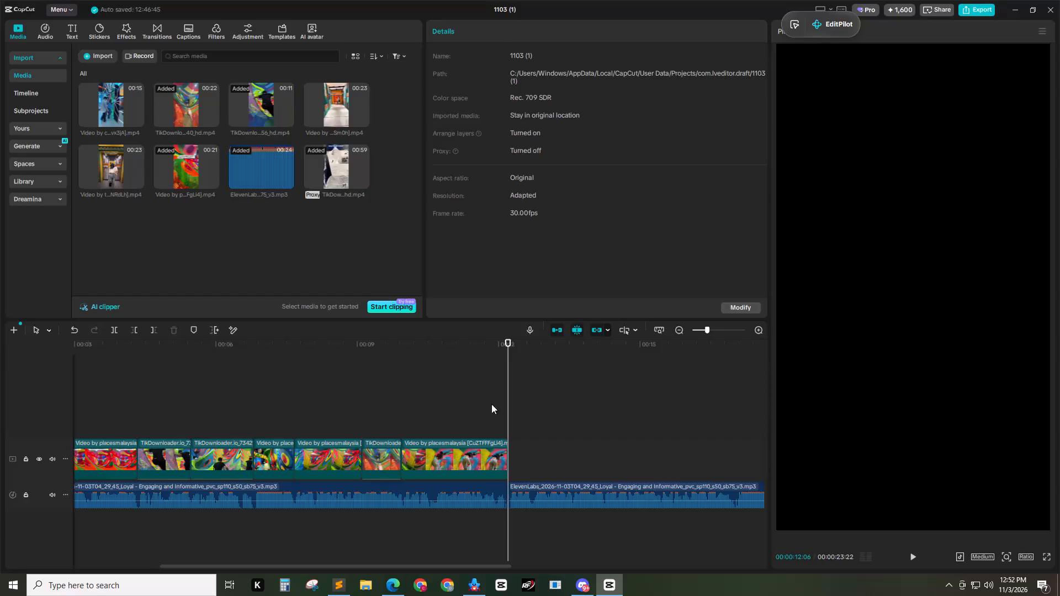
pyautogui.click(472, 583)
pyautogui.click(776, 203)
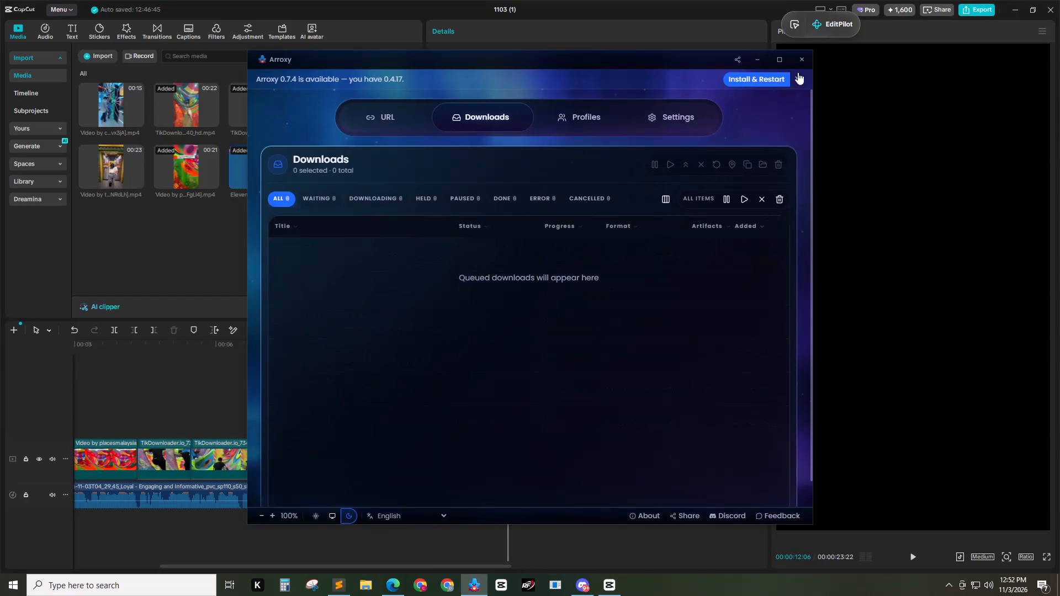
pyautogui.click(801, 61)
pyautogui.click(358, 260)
# Import the first six videos listed under Today in the Downloads folder into the project media.
pyautogui.moveTo(446, 566); pyautogui.dragTo(524, 574)
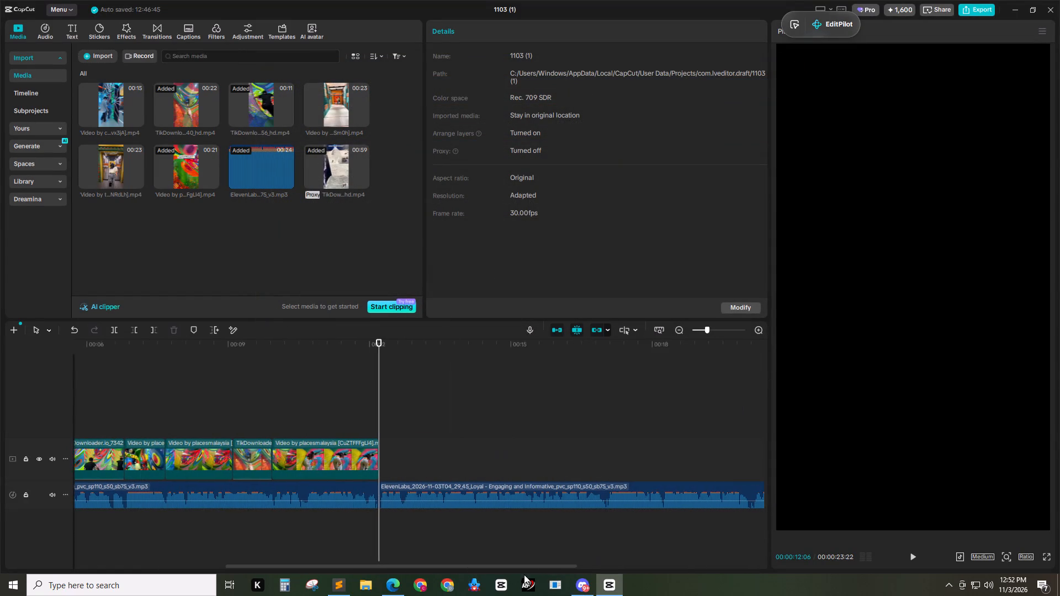
pyautogui.moveTo(524, 574); pyautogui.dragTo(525, 574)
pyautogui.click(282, 267)
pyautogui.hotkey('ctrl', 'i')
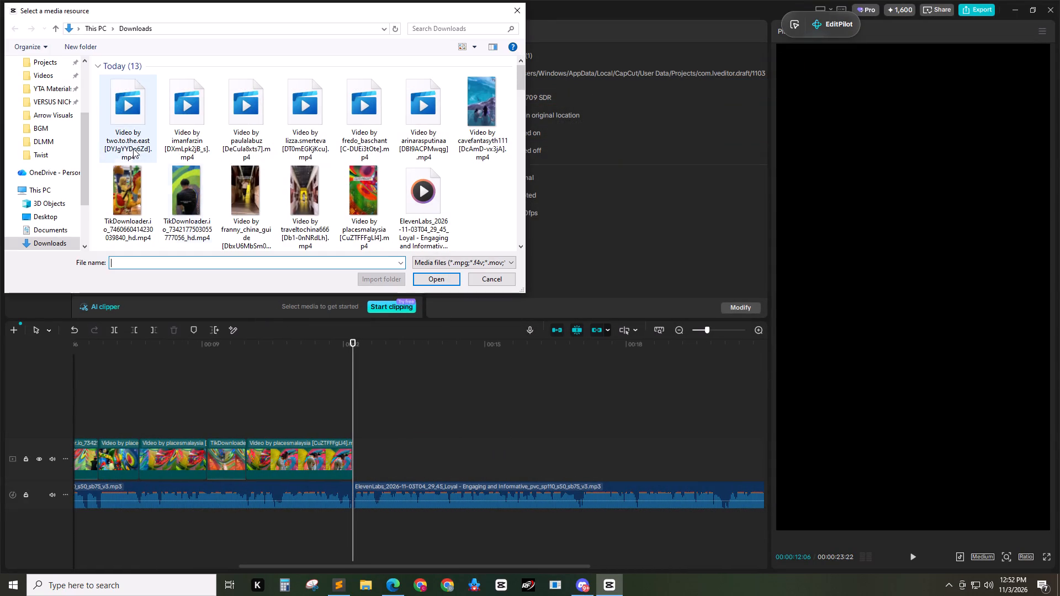
pyautogui.moveTo(98, 118); pyautogui.dragTo(421, 112)
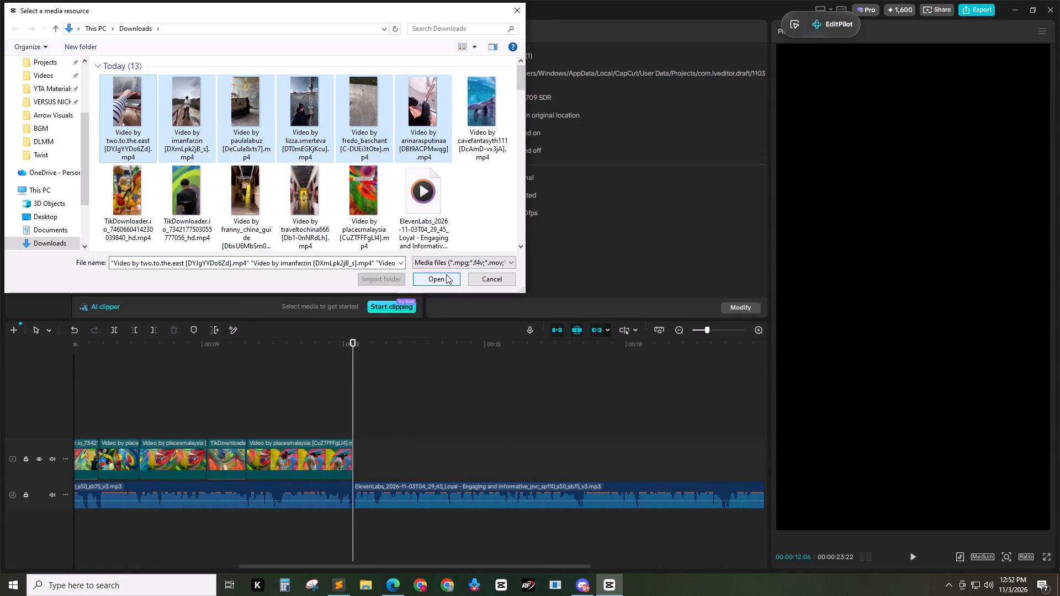
pyautogui.click(446, 274)
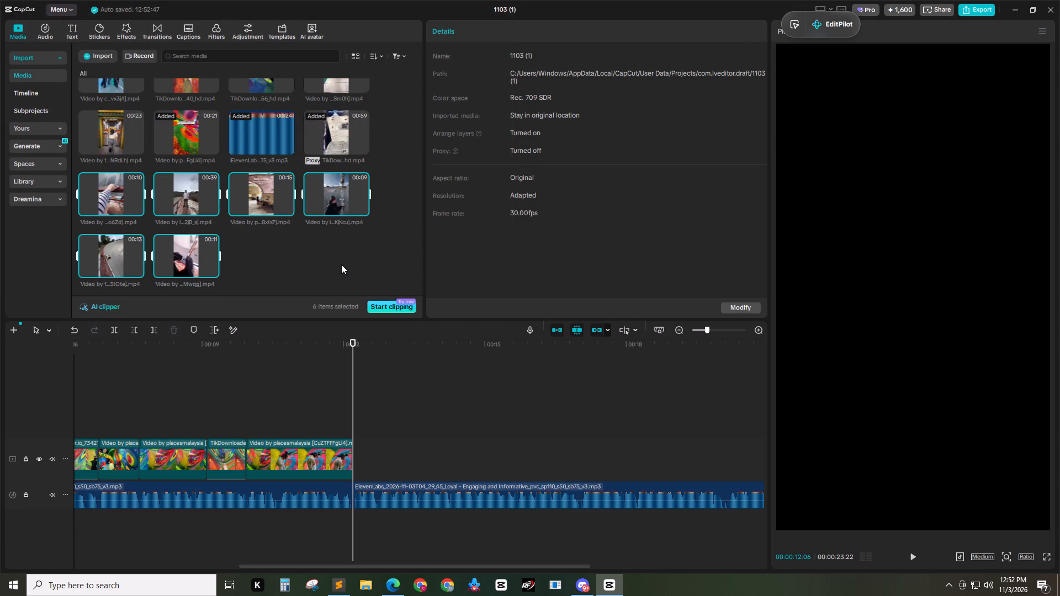
pyautogui.click(314, 260)
# Append the two.to.the.east clip to the main track, right after the last placesmalaysia clip.
pyautogui.moveTo(114, 185); pyautogui.dragTo(363, 460)
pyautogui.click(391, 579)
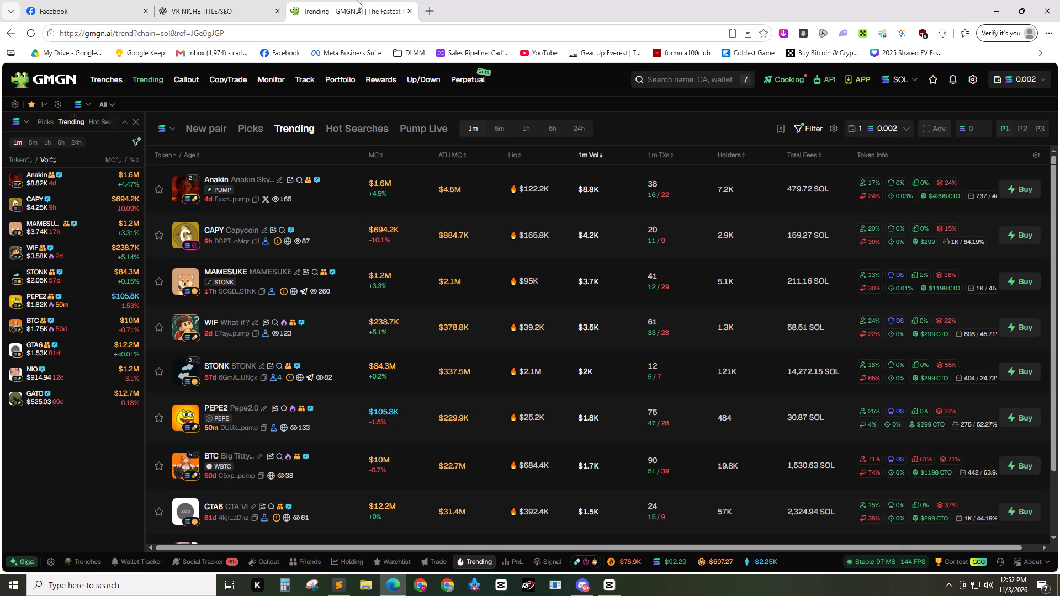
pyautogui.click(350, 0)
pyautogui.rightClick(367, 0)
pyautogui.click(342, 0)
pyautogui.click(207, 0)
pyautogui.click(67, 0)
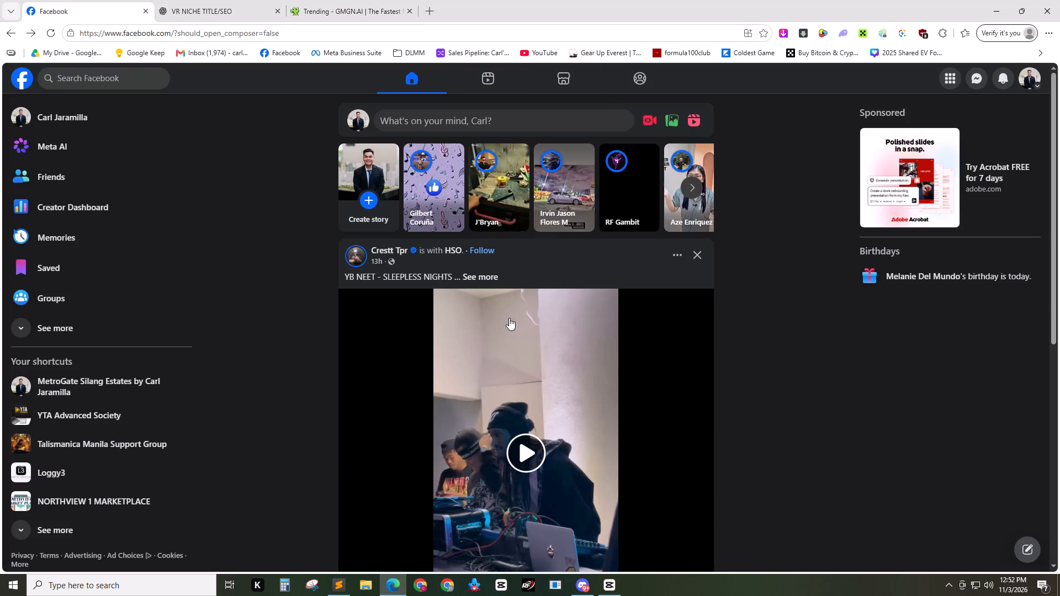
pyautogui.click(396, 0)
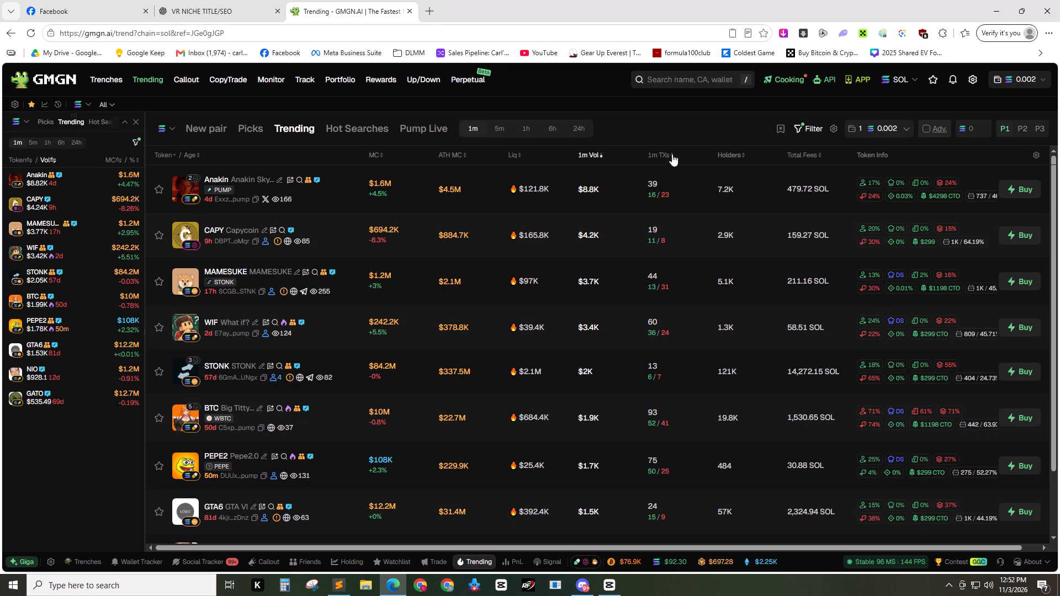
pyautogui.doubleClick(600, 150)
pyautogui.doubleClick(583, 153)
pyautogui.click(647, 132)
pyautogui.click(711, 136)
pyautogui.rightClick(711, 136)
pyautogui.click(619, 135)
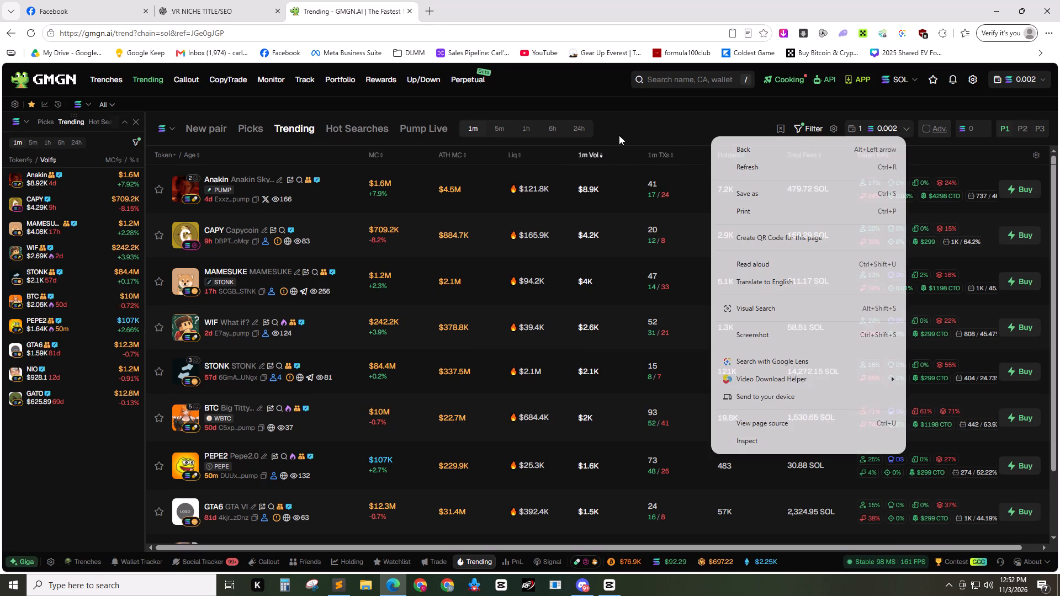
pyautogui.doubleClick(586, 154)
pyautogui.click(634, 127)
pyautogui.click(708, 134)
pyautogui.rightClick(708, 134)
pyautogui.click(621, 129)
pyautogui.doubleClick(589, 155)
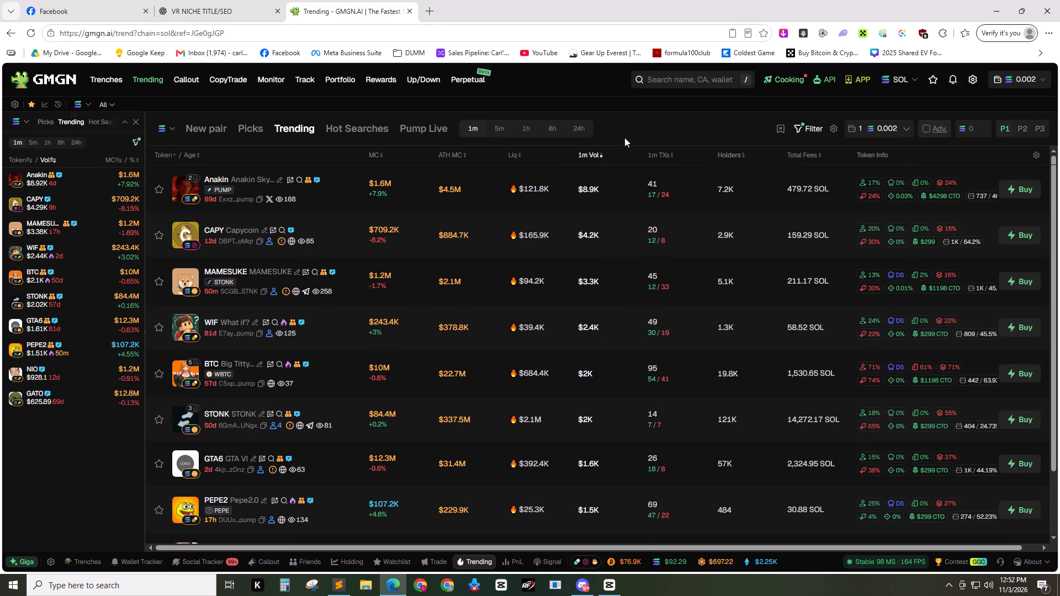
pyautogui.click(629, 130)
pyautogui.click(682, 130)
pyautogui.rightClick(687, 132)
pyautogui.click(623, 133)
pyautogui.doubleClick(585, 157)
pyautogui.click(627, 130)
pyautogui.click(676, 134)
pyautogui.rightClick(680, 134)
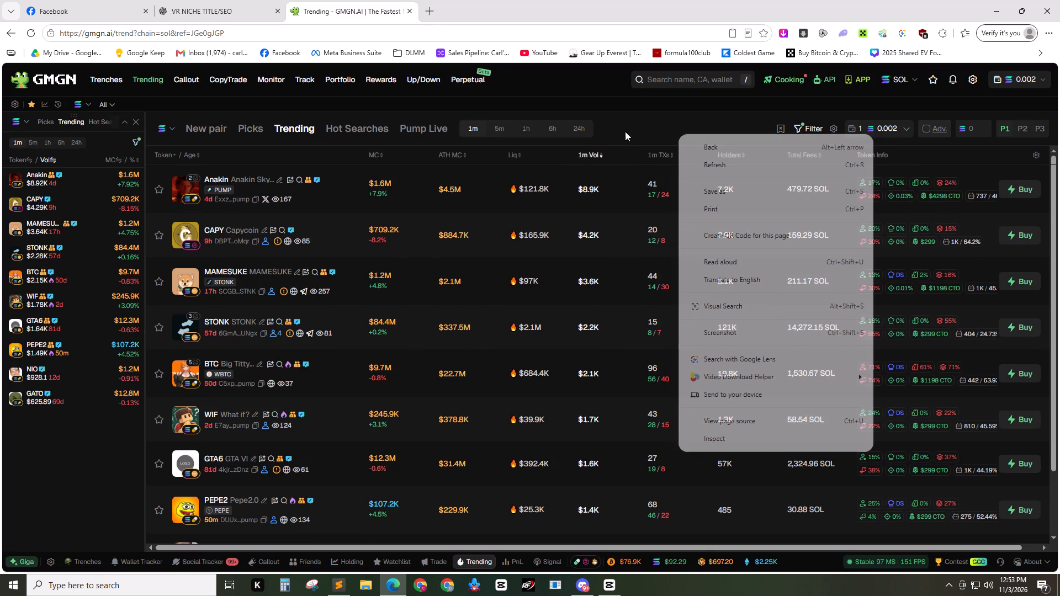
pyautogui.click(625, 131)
# Back in CapCut, play the two.to.the.east clip and trim its start so that it lasts 00:00:07:02.
pyautogui.click(607, 589)
pyautogui.moveTo(371, 349); pyautogui.dragTo(332, 348)
pyautogui.press('space')
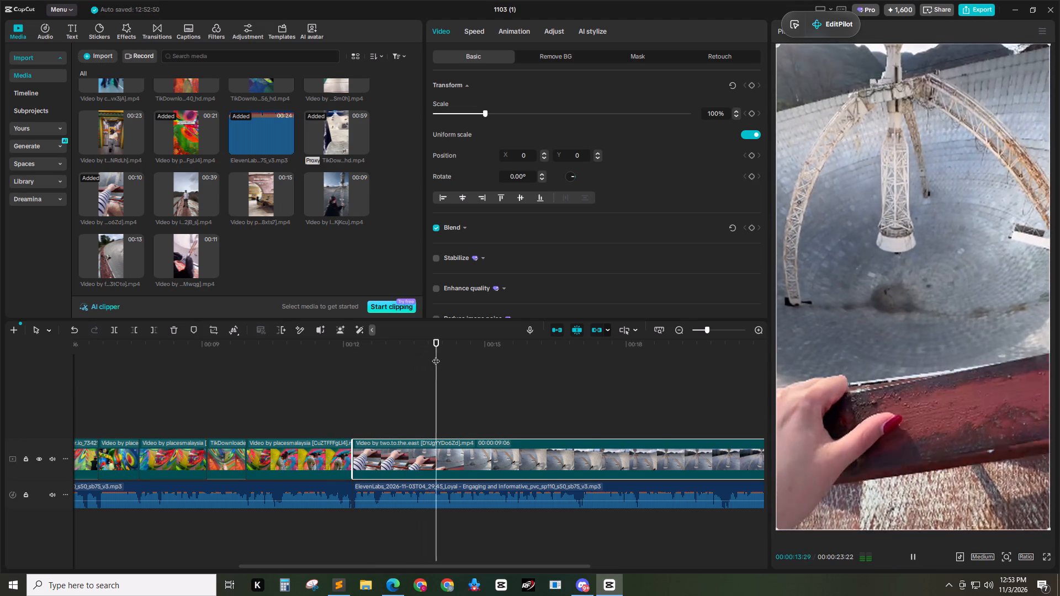
pyautogui.press('space')
pyautogui.write('q')
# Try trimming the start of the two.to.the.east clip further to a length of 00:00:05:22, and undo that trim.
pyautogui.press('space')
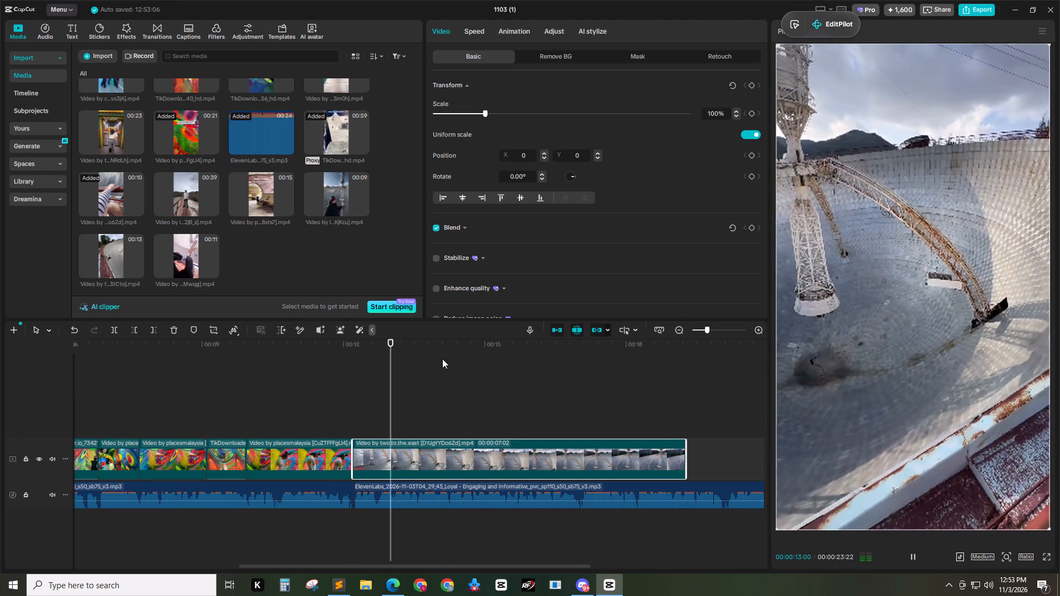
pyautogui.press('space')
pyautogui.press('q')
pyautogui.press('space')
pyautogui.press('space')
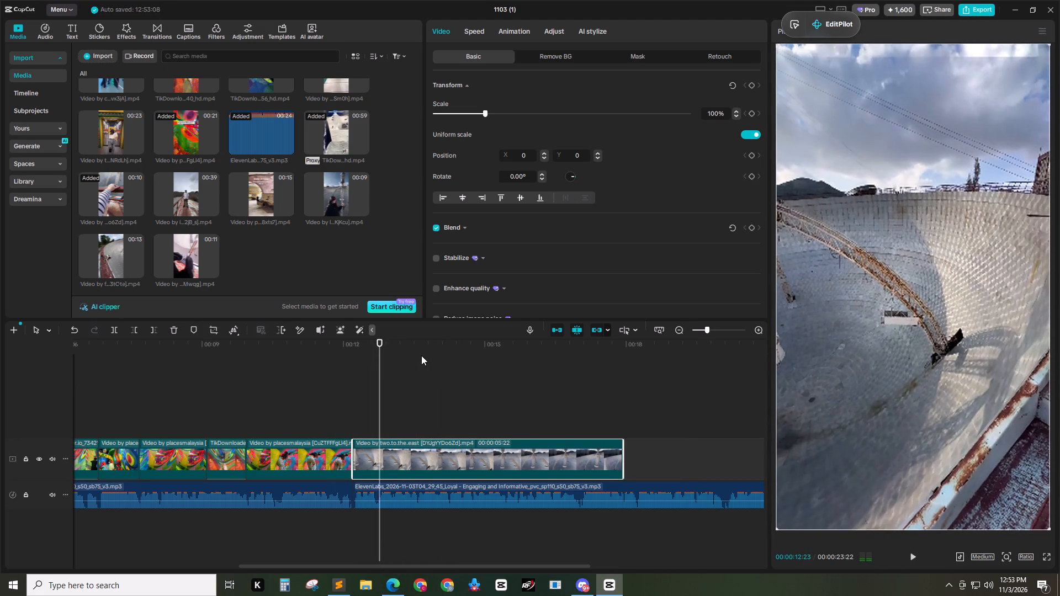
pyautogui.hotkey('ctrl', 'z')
# Play the two.to.the.east clip against the narration and check the telescope passage of the VID 30 script in Sublime Text.
pyautogui.press('space')
pyautogui.press('space')
pyautogui.moveTo(399, 350); pyautogui.dragTo(336, 349)
pyautogui.press('space')
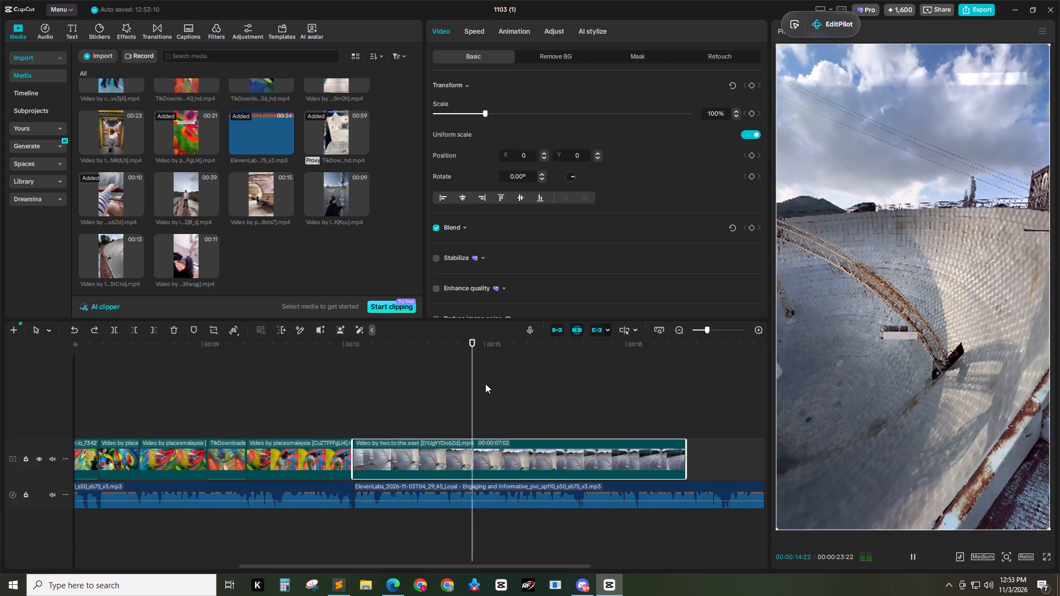
pyautogui.press('space')
pyautogui.moveTo(506, 345); pyautogui.dragTo(464, 345)
pyautogui.click(336, 589)
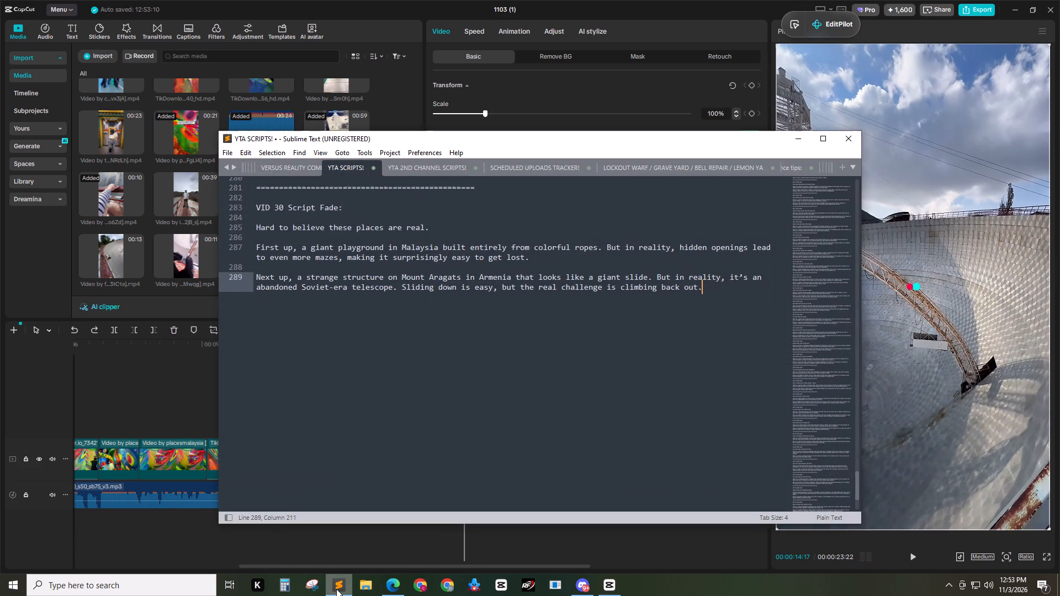
pyautogui.click(339, 587)
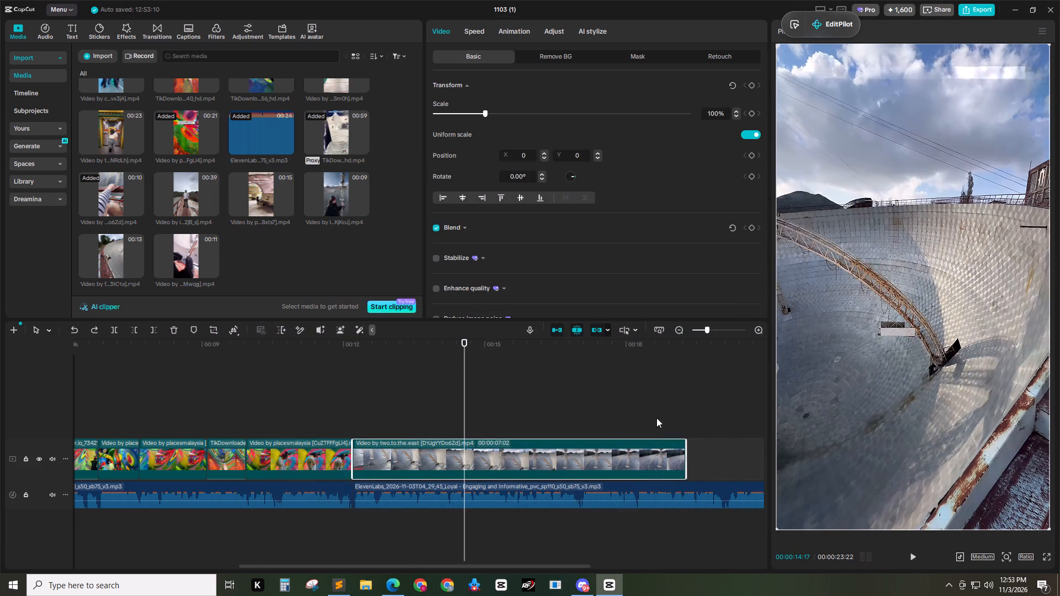
# Cut off the end of the two.to.the.east clip at 00:00:15:13, matching the narration.
pyautogui.doubleClick(755, 326)
pyautogui.press('space')
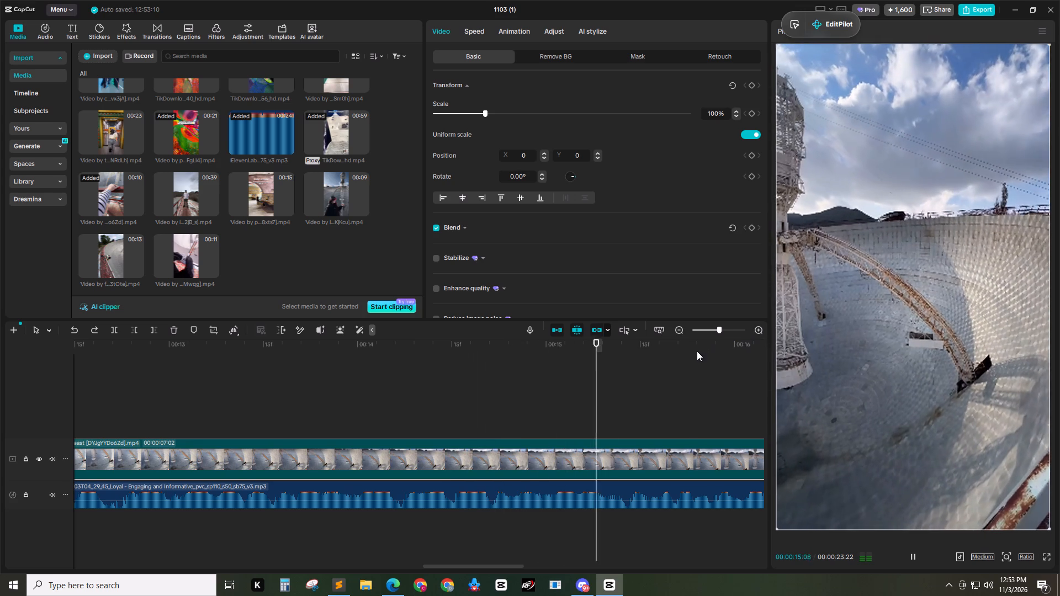
pyautogui.press('space')
pyautogui.moveTo(636, 350); pyautogui.dragTo(629, 353)
pyautogui.click(618, 458)
pyautogui.press('w')
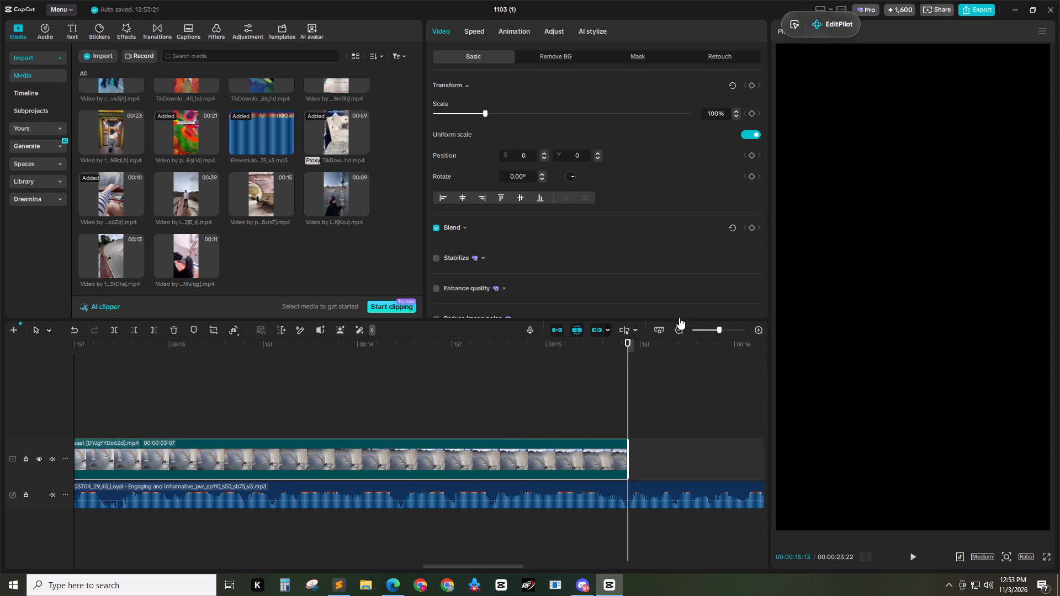
# Append the 11-second clip of feet above the dish to the main track and trim its start, leaving 00:00:09:02.
pyautogui.doubleClick(679, 328)
pyautogui.moveTo(188, 254); pyautogui.dragTo(665, 466)
pyautogui.moveTo(479, 566); pyautogui.dragTo(538, 567)
pyautogui.press('space')
pyautogui.press('space')
pyautogui.moveTo(532, 347); pyautogui.dragTo(573, 353)
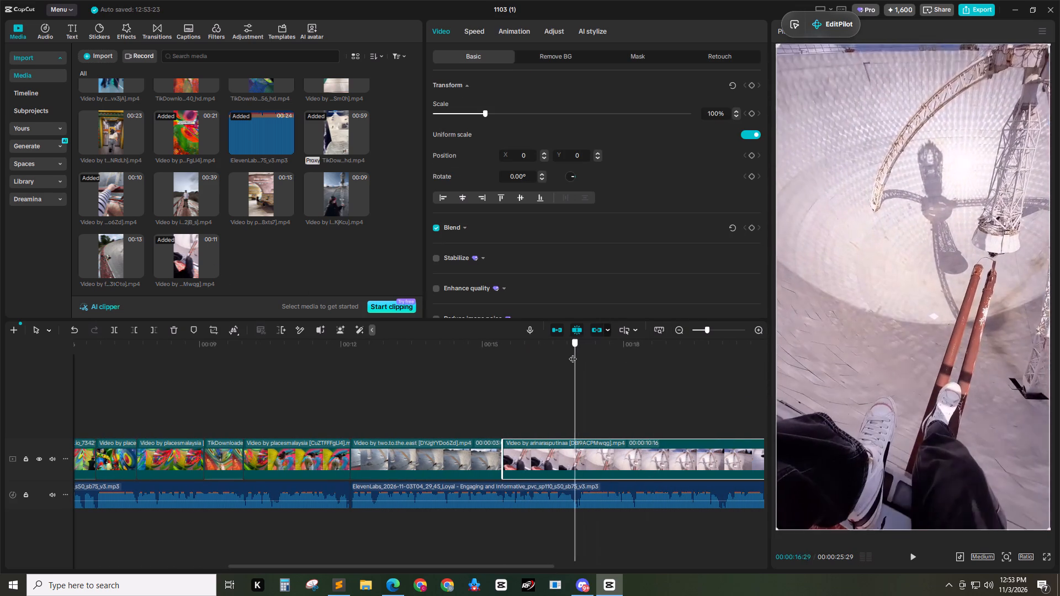
pyautogui.moveTo(573, 353); pyautogui.dragTo(572, 353)
pyautogui.press('q')
# Play the feet-above-the-dish clip against the narration and cut off its end at 00:00:17:01.
pyautogui.press('space')
pyautogui.moveTo(543, 566); pyautogui.dragTo(543, 566)
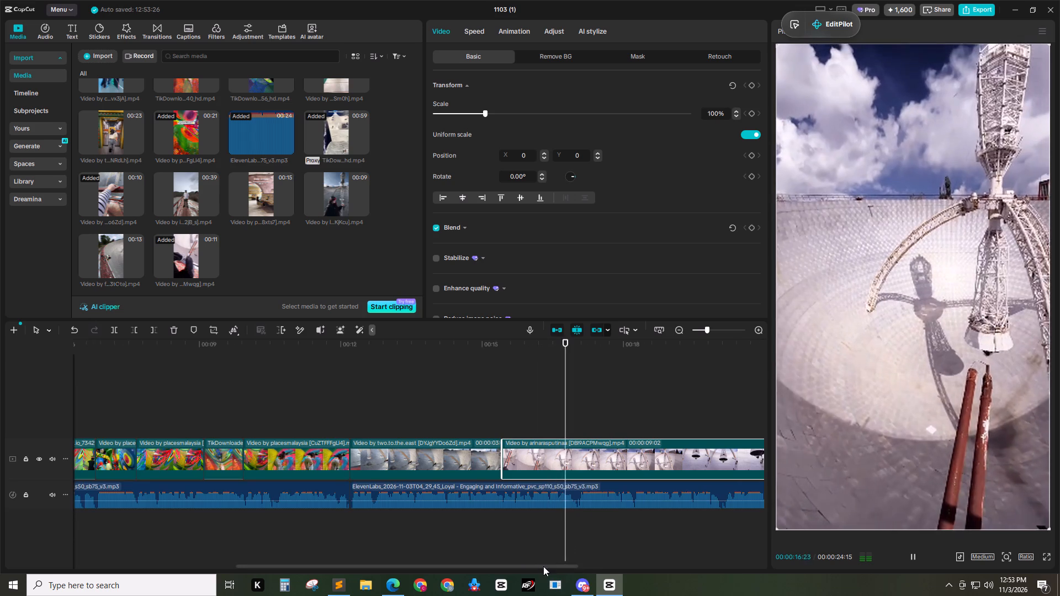
pyautogui.moveTo(543, 566); pyautogui.dragTo(614, 566)
pyautogui.press('space')
pyautogui.moveTo(454, 348); pyautogui.dragTo(433, 348)
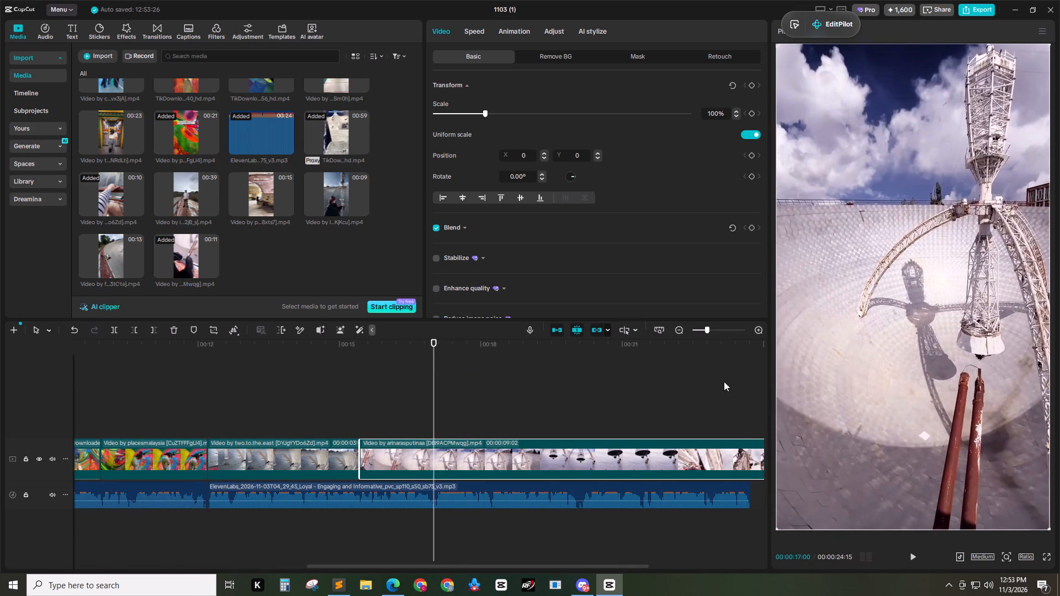
pyautogui.doubleClick(757, 325)
pyautogui.moveTo(448, 360); pyautogui.dragTo(411, 352)
pyautogui.moveTo(425, 349); pyautogui.dragTo(376, 354)
pyautogui.press('space')
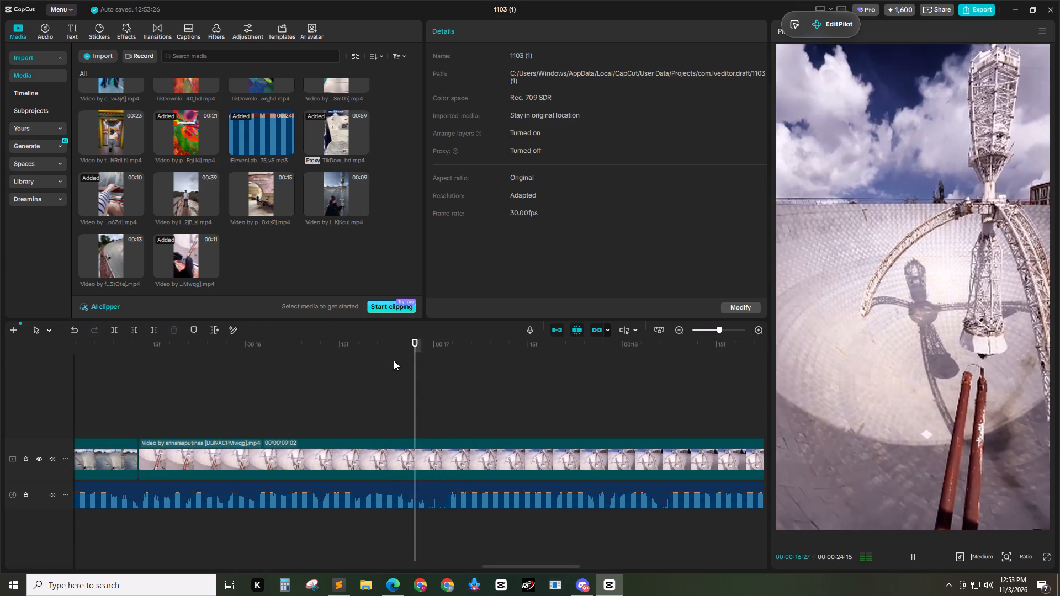
pyautogui.press('space')
pyautogui.moveTo(455, 348); pyautogui.dragTo(443, 348)
pyautogui.press('space')
pyautogui.press('space')
pyautogui.moveTo(498, 353); pyautogui.dragTo(444, 354)
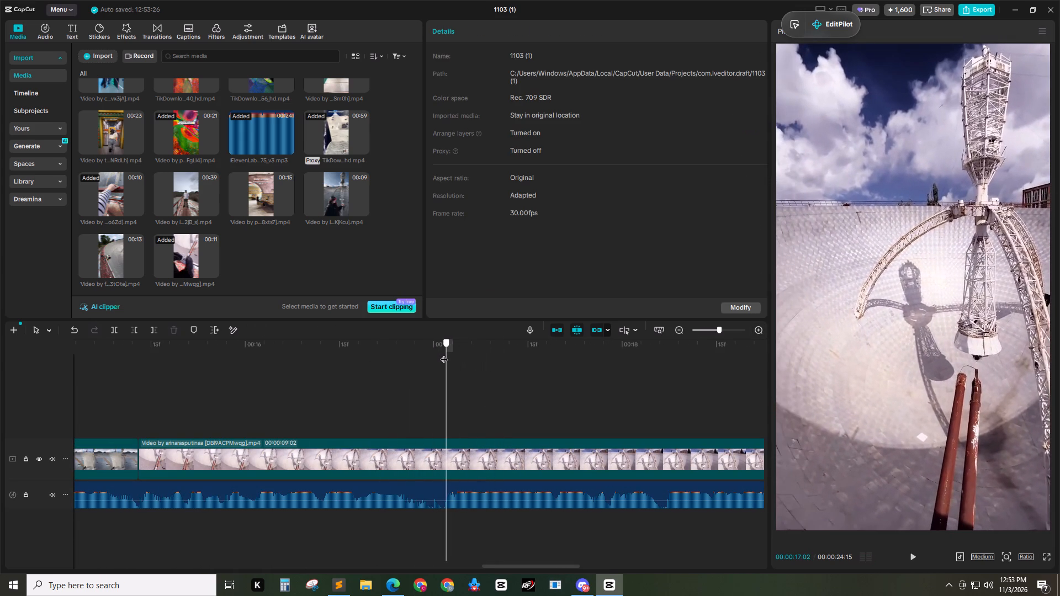
pyautogui.moveTo(444, 354); pyautogui.dragTo(442, 354)
pyautogui.click(471, 461)
pyautogui.press('w')
# Append the 13-second clip of a person sliding down the dish to the main track and trim its start, leaving 00:00:11:16.
pyautogui.doubleClick(677, 332)
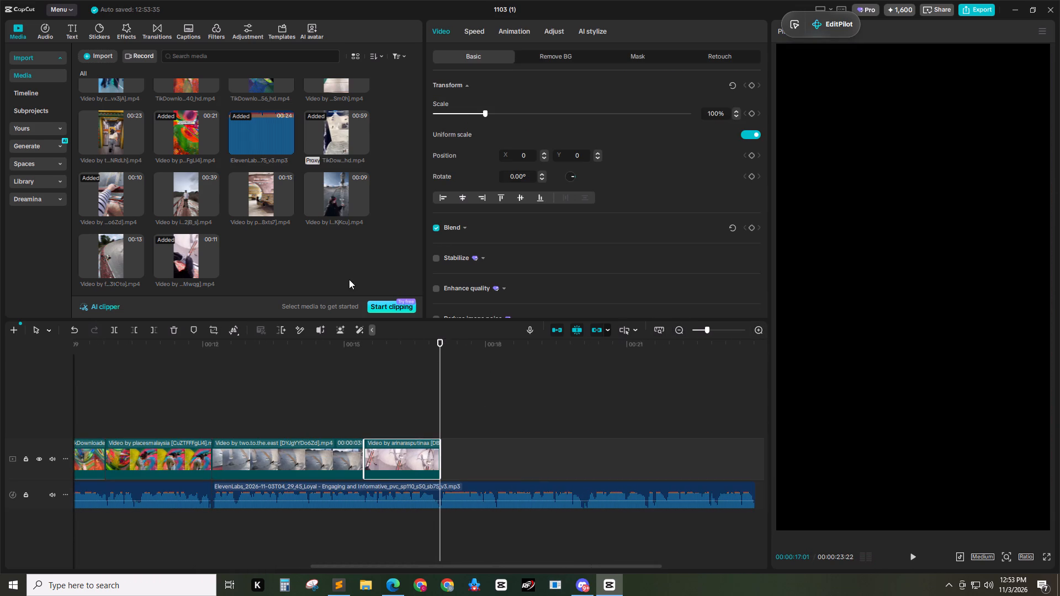
pyautogui.moveTo(112, 251); pyautogui.dragTo(463, 446)
pyautogui.press('space')
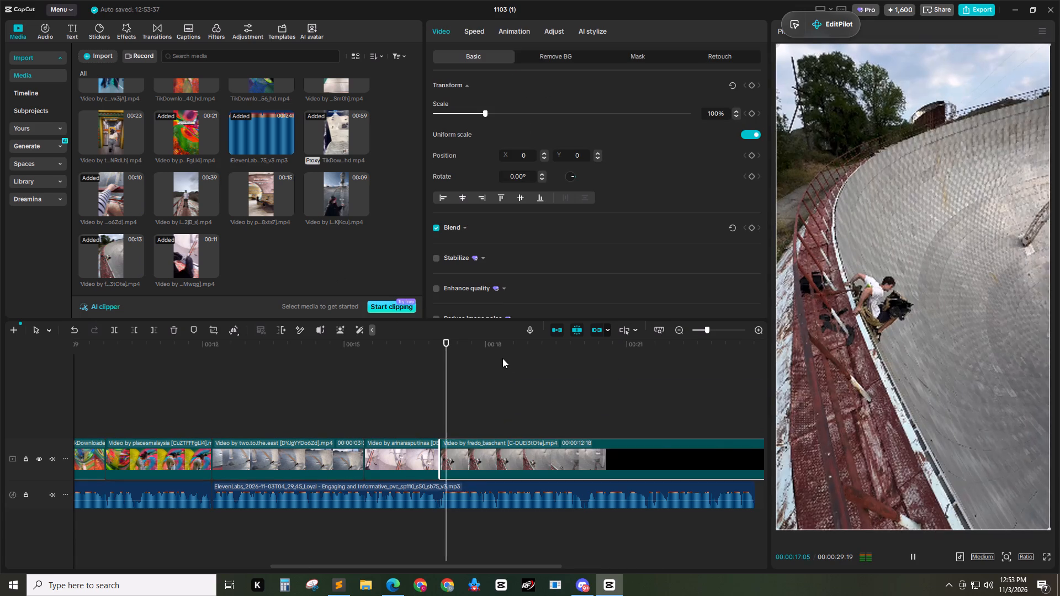
pyautogui.press('space')
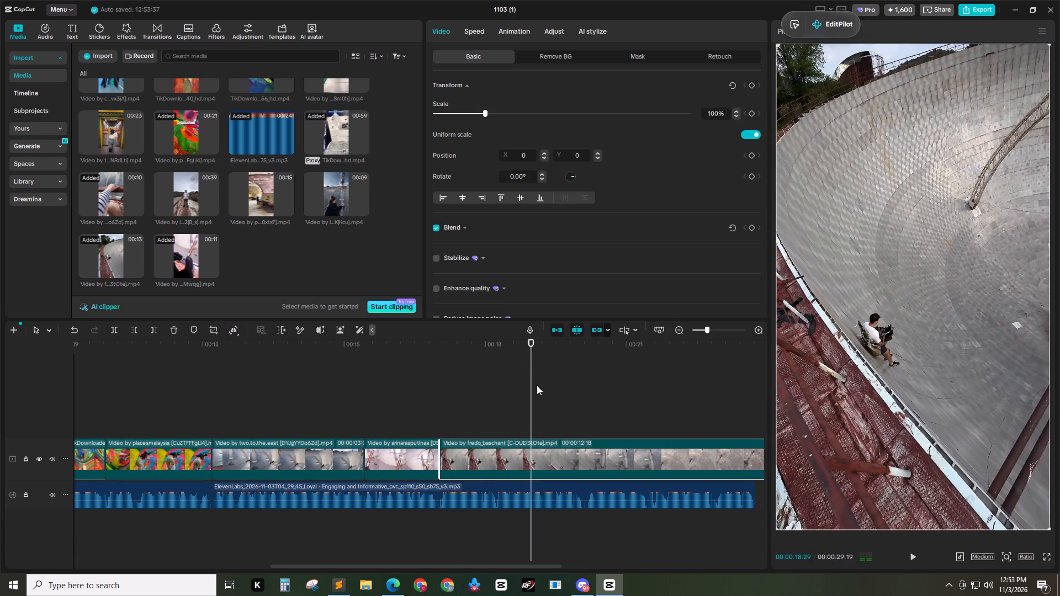
pyautogui.moveTo(527, 343); pyautogui.dragTo(490, 343)
pyautogui.write('q')
# Review the sliding clip and move it off the main track onto a new track above, starting at about 21 s.
pyautogui.press('space')
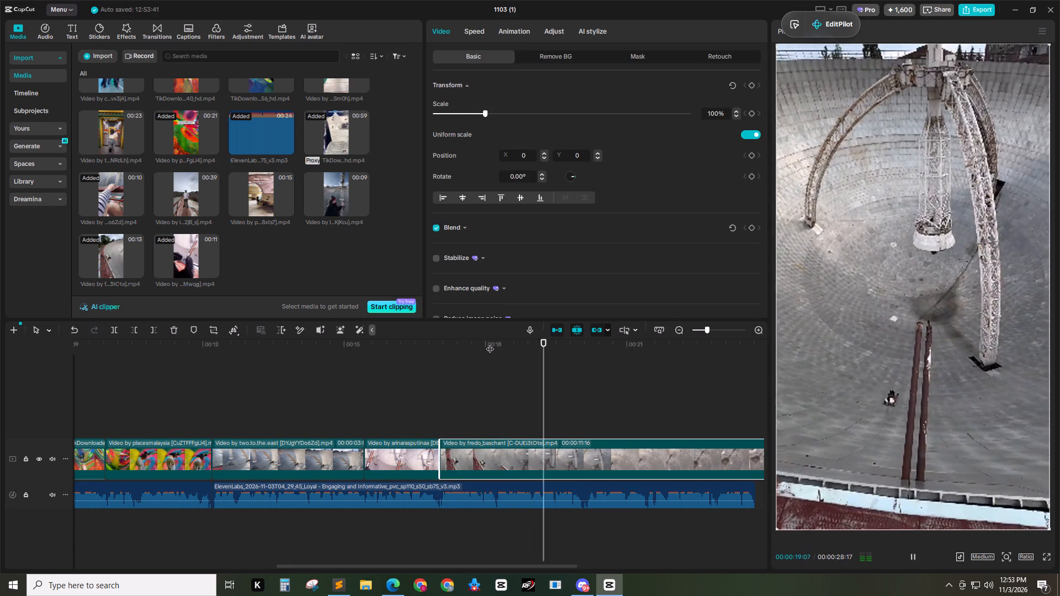
pyautogui.press('space')
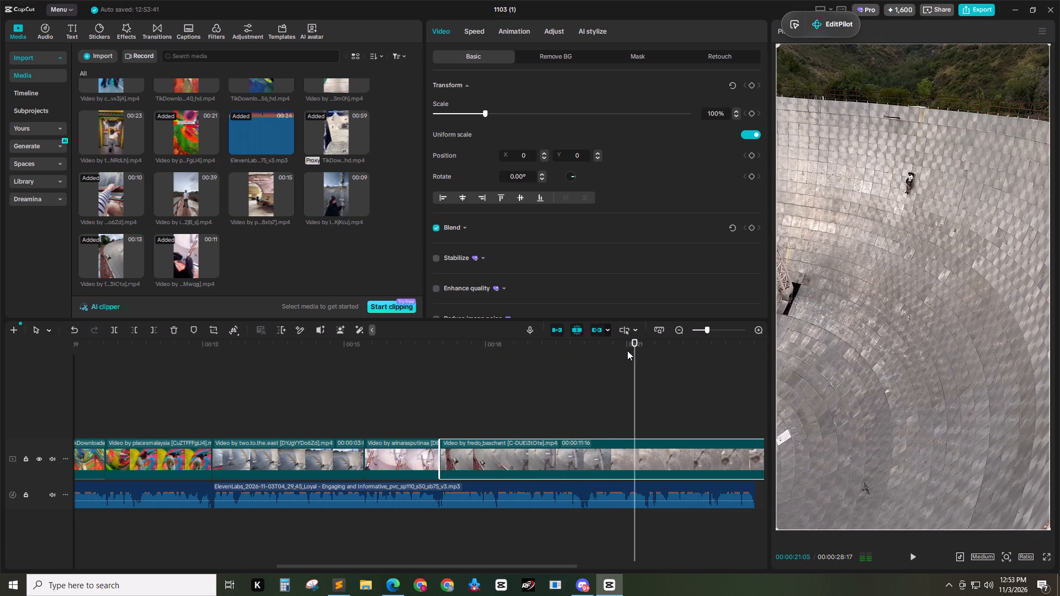
pyautogui.moveTo(623, 342); pyautogui.dragTo(504, 352)
pyautogui.click(519, 470)
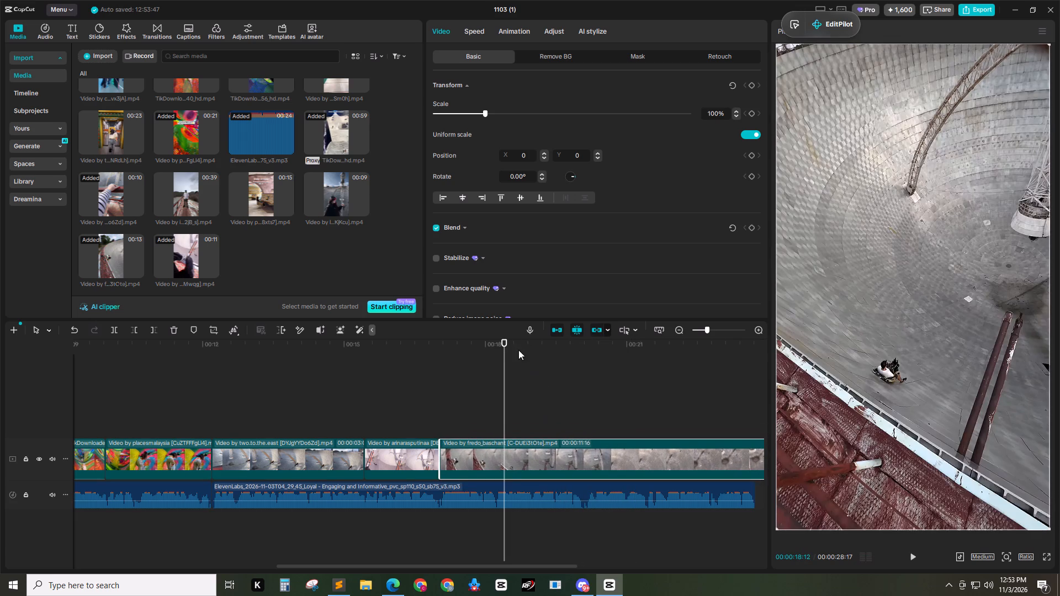
pyautogui.moveTo(511, 348); pyautogui.dragTo(551, 362)
pyautogui.moveTo(537, 464); pyautogui.dragTo(735, 429)
# Append the 15-second observatory control-room clip to the main track, right after the feet-above-the-dish clip.
pyautogui.moveTo(259, 194); pyautogui.dragTo(261, 195)
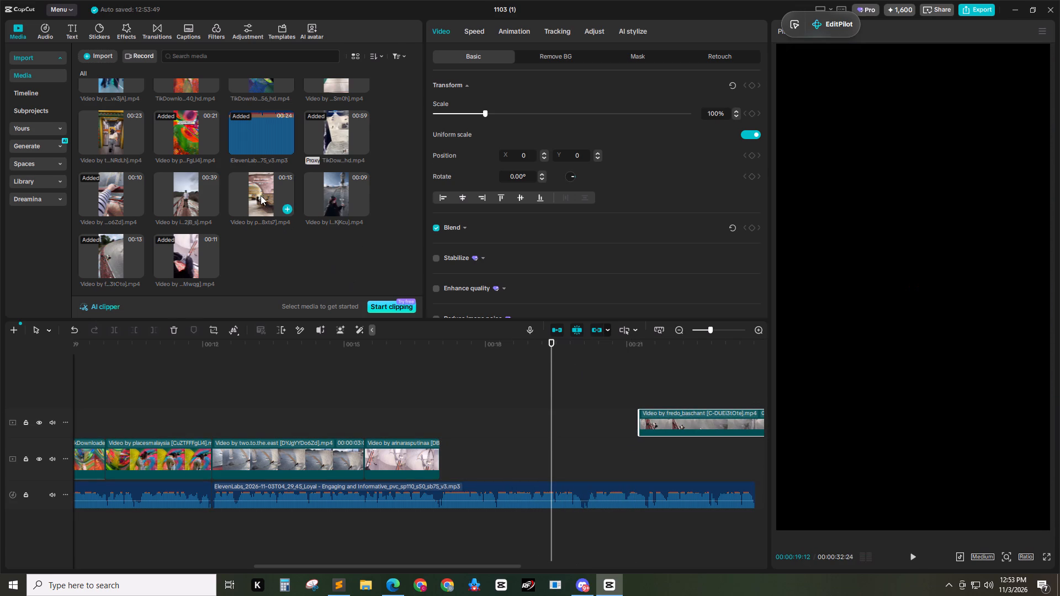
pyautogui.moveTo(261, 195); pyautogui.dragTo(453, 445)
# Play the observatory control-room clip against the narration and split it at 00:00:17:28.
pyautogui.moveTo(457, 339); pyautogui.dragTo(403, 342)
pyautogui.press('space')
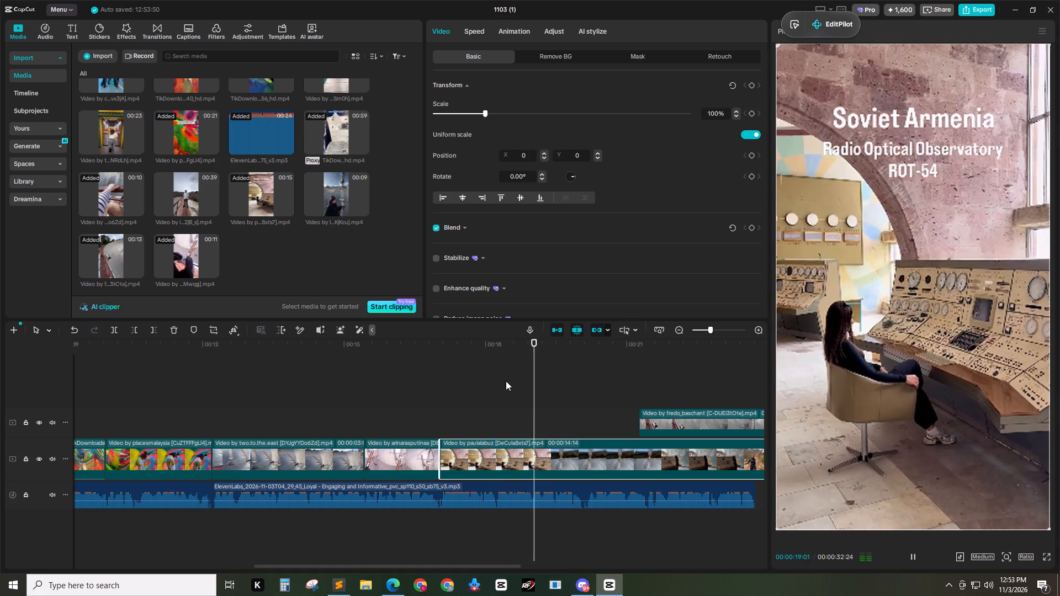
pyautogui.press('space')
pyautogui.click(571, 333)
pyautogui.moveTo(569, 345); pyautogui.dragTo(569, 345)
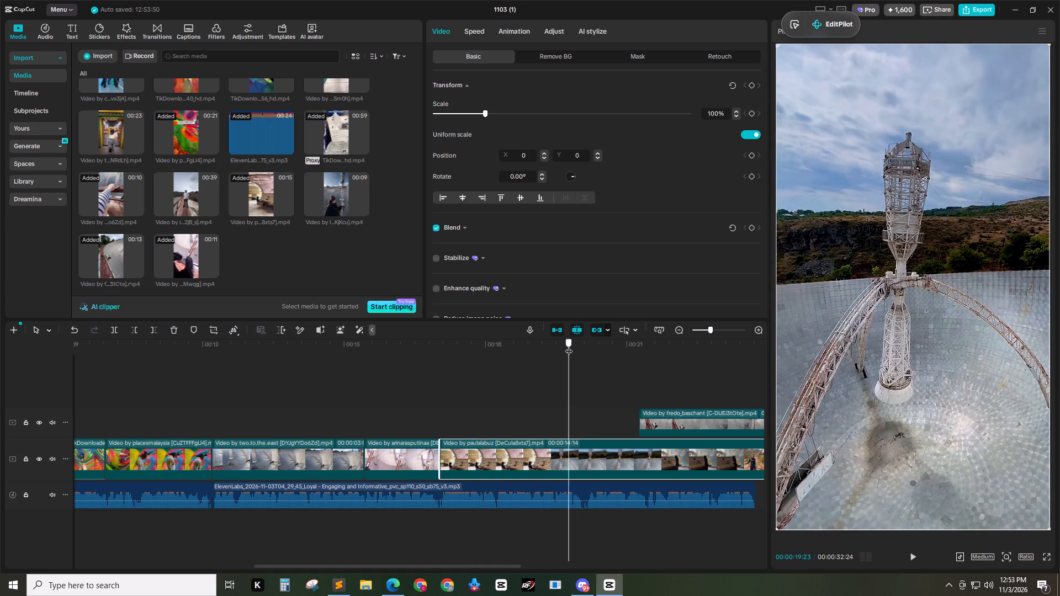
pyautogui.moveTo(569, 345); pyautogui.dragTo(521, 363)
pyautogui.moveTo(451, 567); pyautogui.dragTo(519, 564)
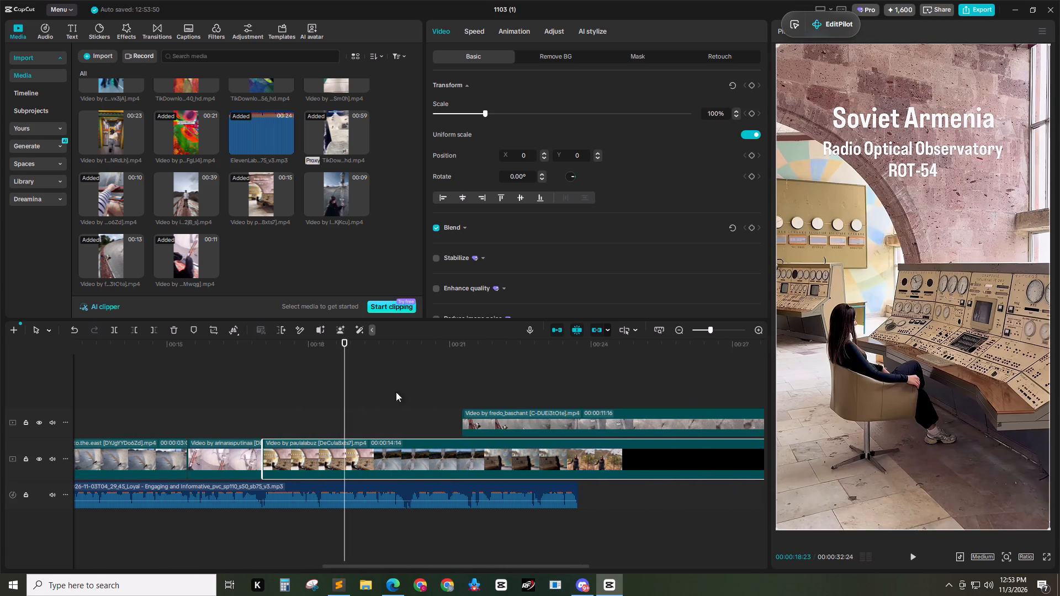
pyautogui.moveTo(340, 337); pyautogui.dragTo(283, 348)
pyautogui.moveTo(328, 342); pyautogui.dragTo(272, 347)
pyautogui.press('space')
pyautogui.press('space')
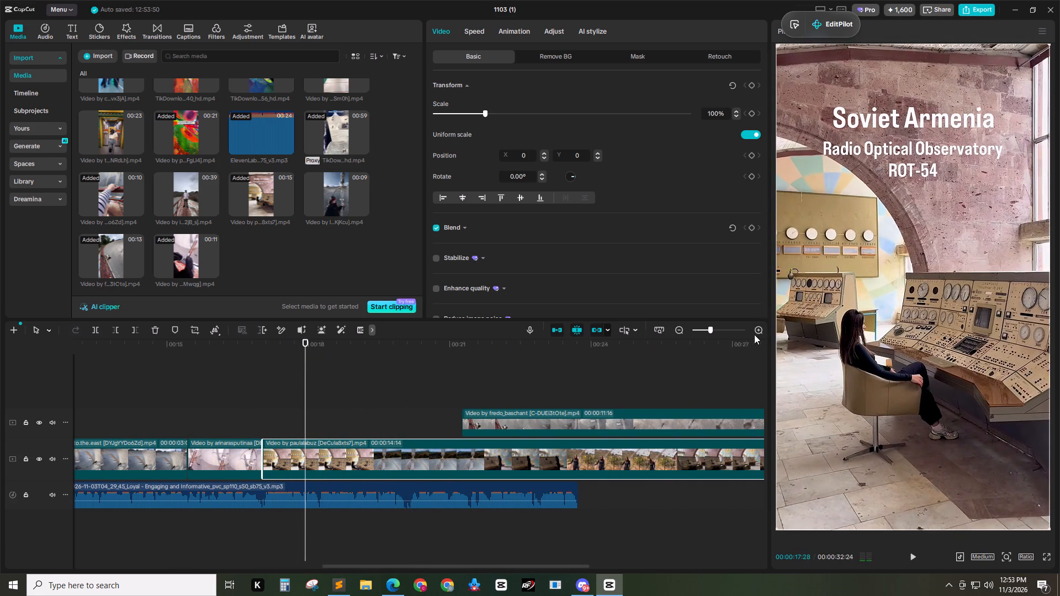
pyautogui.doubleClick(759, 328)
pyautogui.moveTo(314, 340); pyautogui.dragTo(216, 345)
pyautogui.press('space')
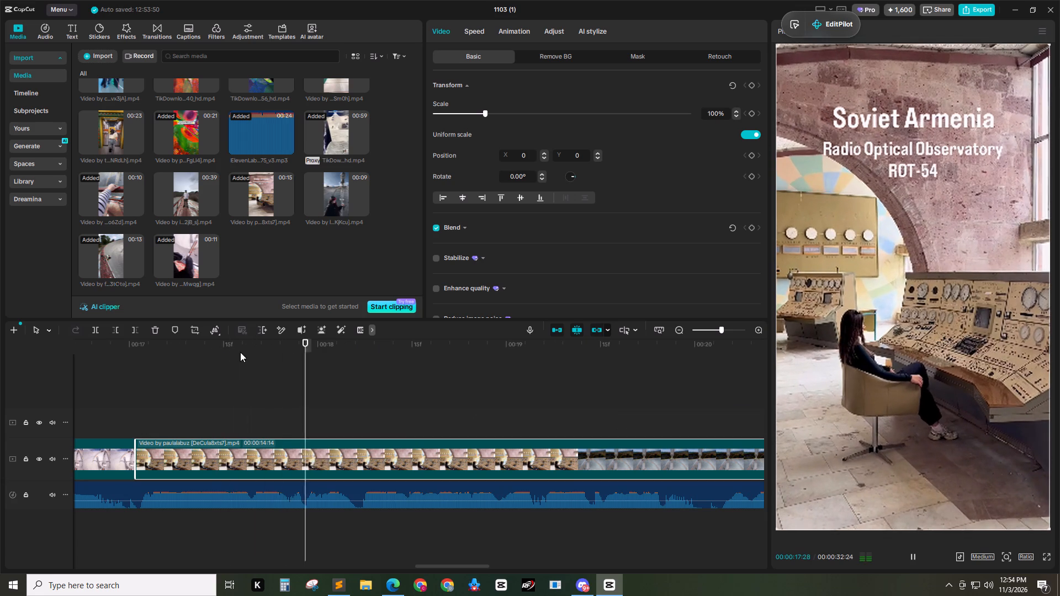
pyautogui.press('space')
pyautogui.moveTo(313, 348); pyautogui.dragTo(303, 348)
pyautogui.click(336, 448)
pyautogui.hotkey('ctrl', 'b')
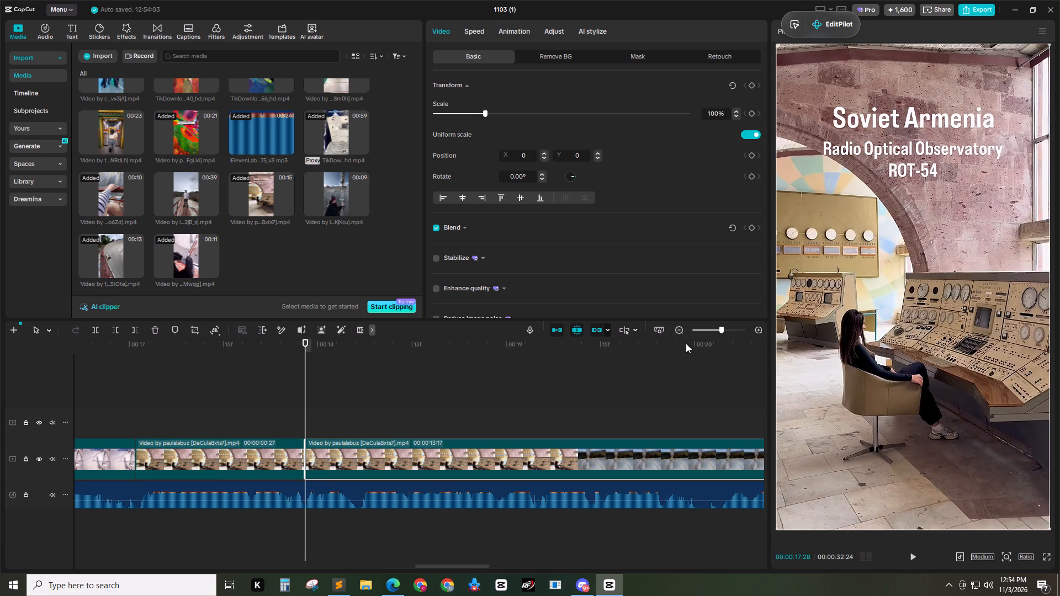
# Trim the start of the split clip's second part to the woman standing at the console, leaving 00:00:10:04.
pyautogui.doubleClick(678, 328)
pyautogui.moveTo(332, 349); pyautogui.dragTo(405, 355)
pyautogui.press('q')
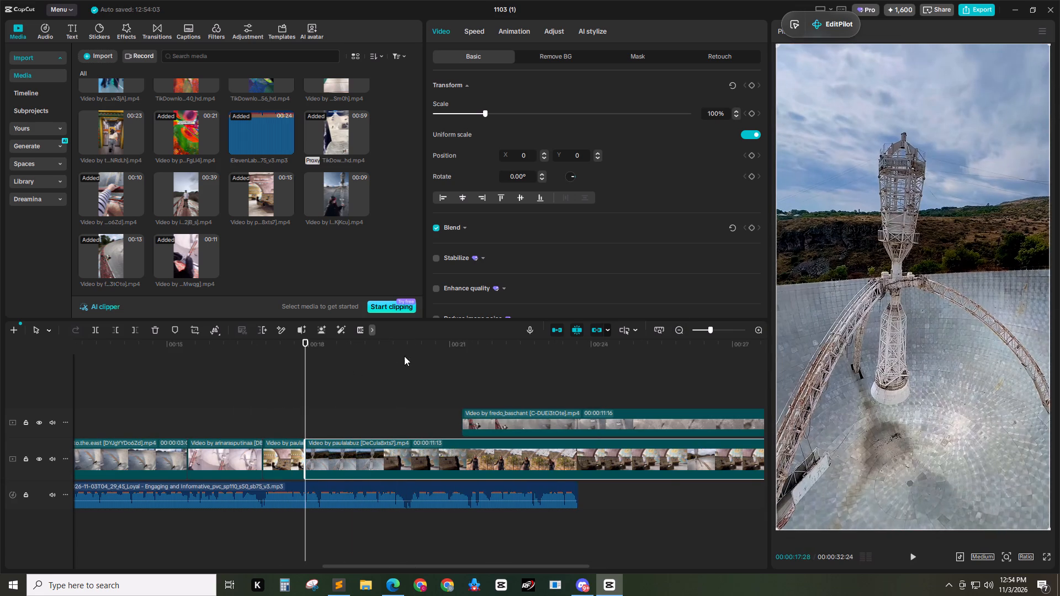
pyautogui.moveTo(325, 349); pyautogui.dragTo(383, 353)
pyautogui.moveTo(379, 351); pyautogui.dragTo(358, 350)
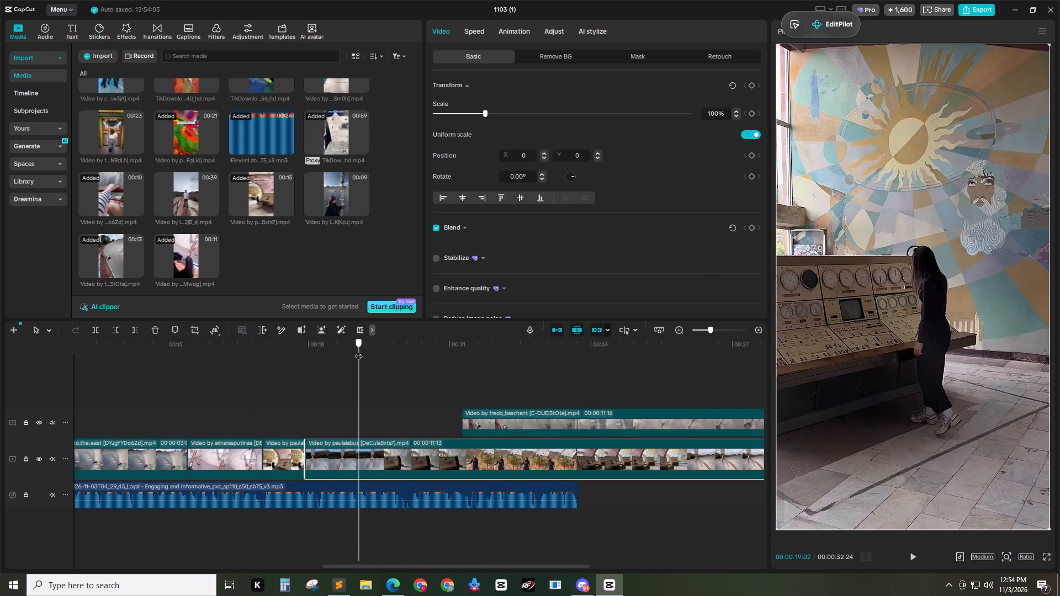
pyautogui.moveTo(358, 350); pyautogui.dragTo(367, 352)
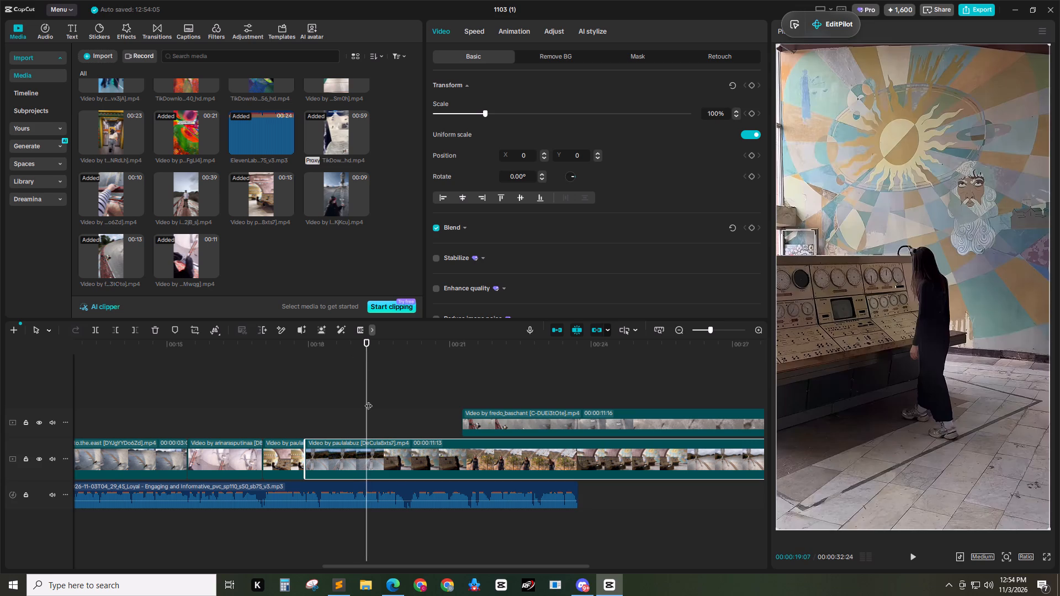
pyautogui.click(387, 454)
pyautogui.press('q')
# Play the standing-at-console part and cut off its end at 00:00:19:25, just before the outdoor walkway shot, leaving 00:00:01:27.
pyautogui.doubleClick(760, 333)
pyautogui.press('space')
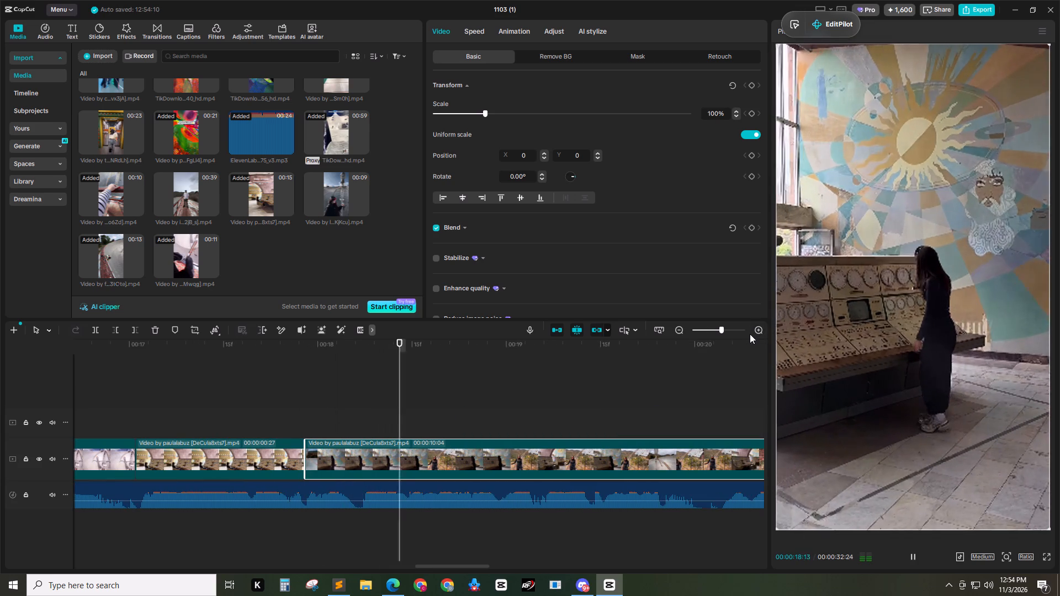
pyautogui.press('space')
pyautogui.moveTo(576, 344); pyautogui.dragTo(412, 358)
pyautogui.press('space')
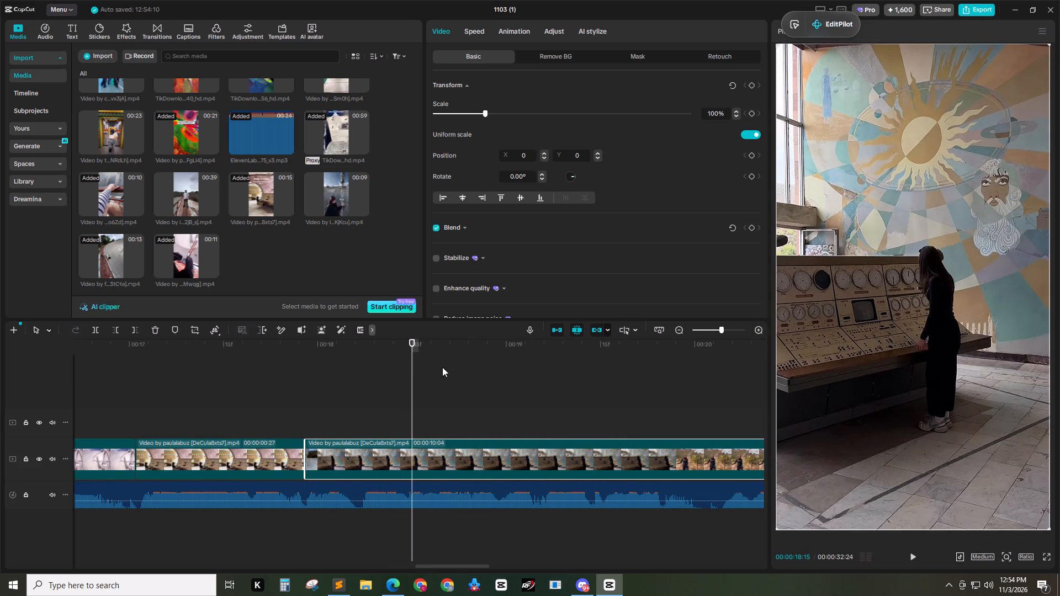
pyautogui.press('space')
pyautogui.moveTo(613, 337); pyautogui.dragTo(682, 349)
pyautogui.moveTo(635, 349); pyautogui.dragTo(653, 349)
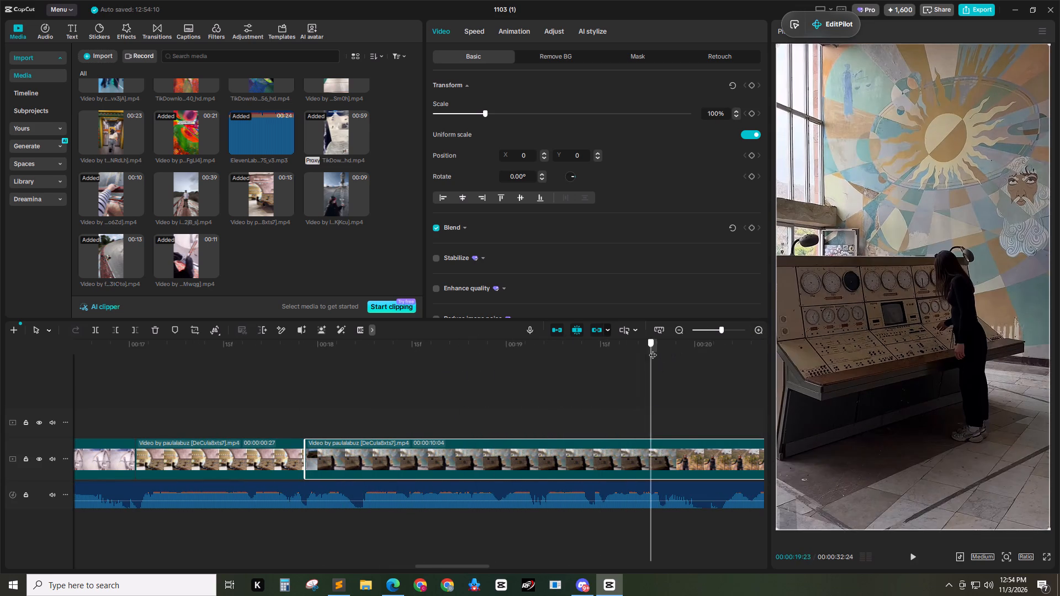
pyautogui.moveTo(653, 349); pyautogui.dragTo(661, 355)
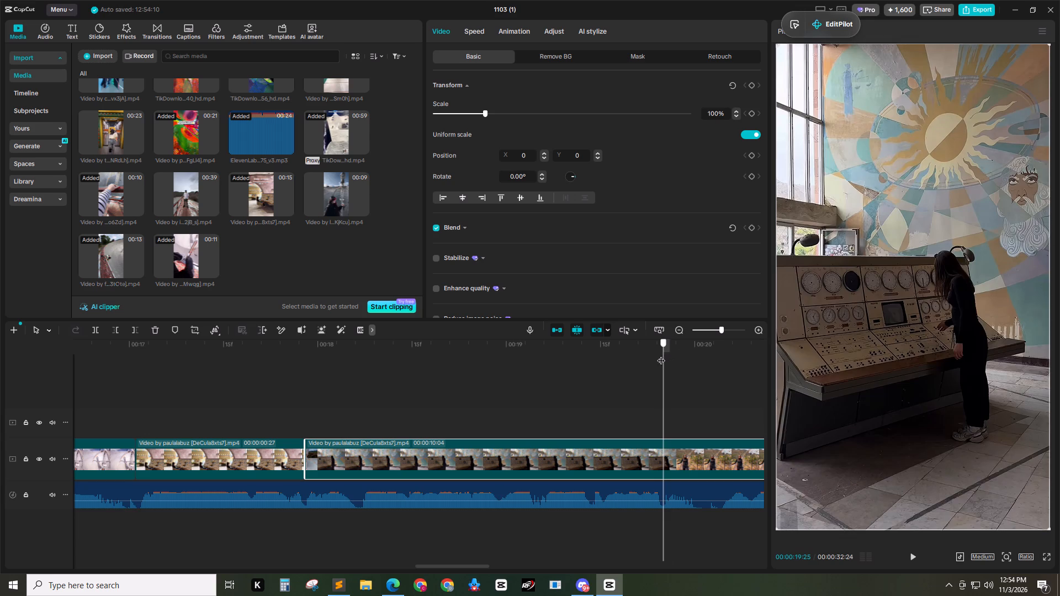
pyautogui.moveTo(661, 355); pyautogui.dragTo(656, 355)
pyautogui.press('Right')
pyautogui.press('Right')
pyautogui.press('Left')
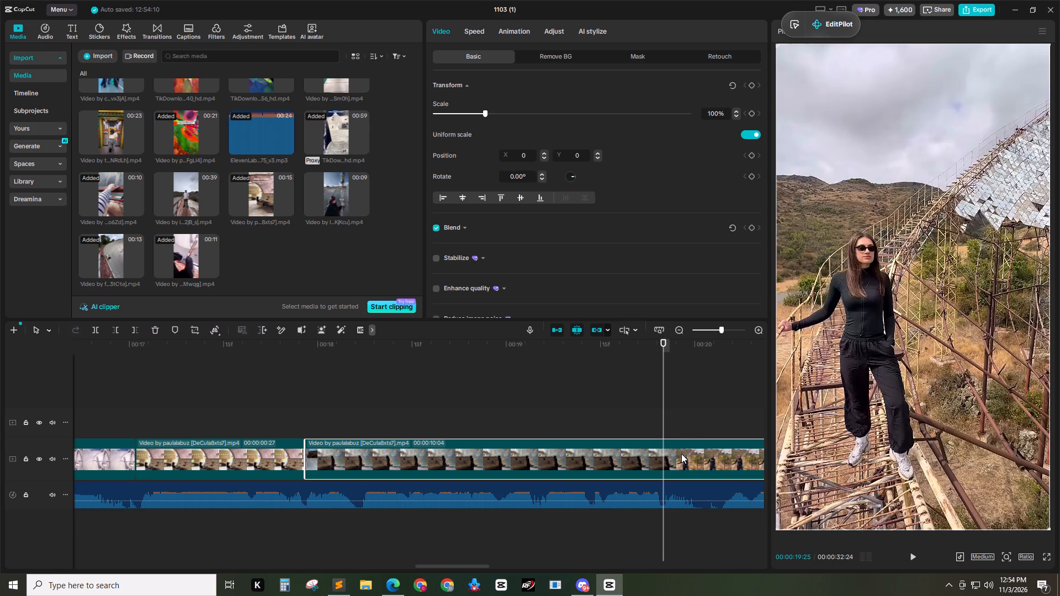
pyautogui.click(681, 458)
pyautogui.press('w')
# Find the narration pause at 00:00:20:02 and slow the standing-at-console clip to 0.90x to fill the gap.
pyautogui.press('space')
pyautogui.press('space')
pyautogui.moveTo(712, 350); pyautogui.dragTo(701, 350)
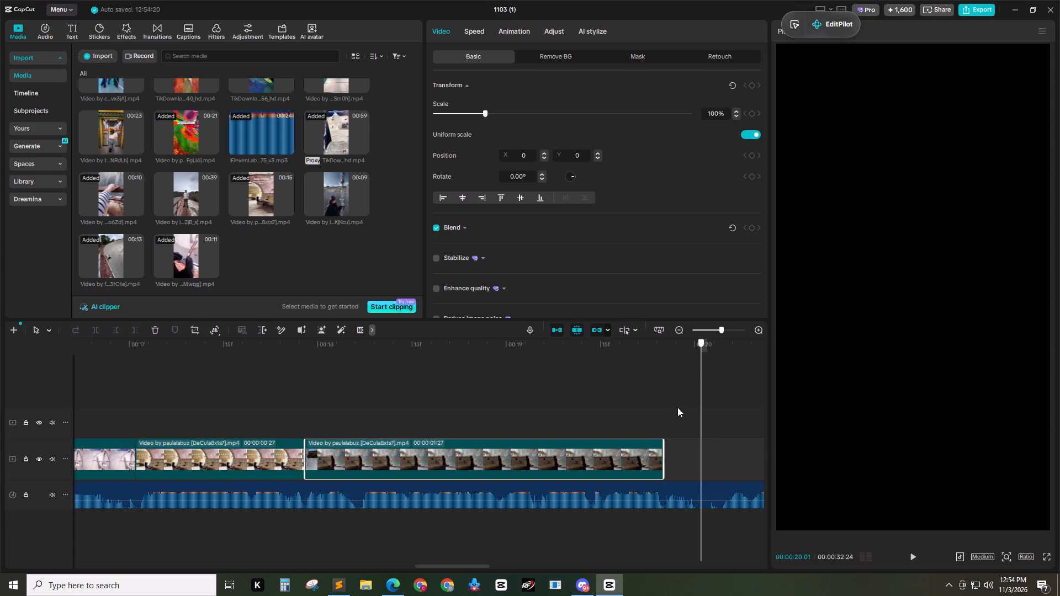
pyautogui.moveTo(687, 357); pyautogui.dragTo(698, 356)
pyautogui.moveTo(699, 350); pyautogui.dragTo(706, 350)
pyautogui.click(645, 435)
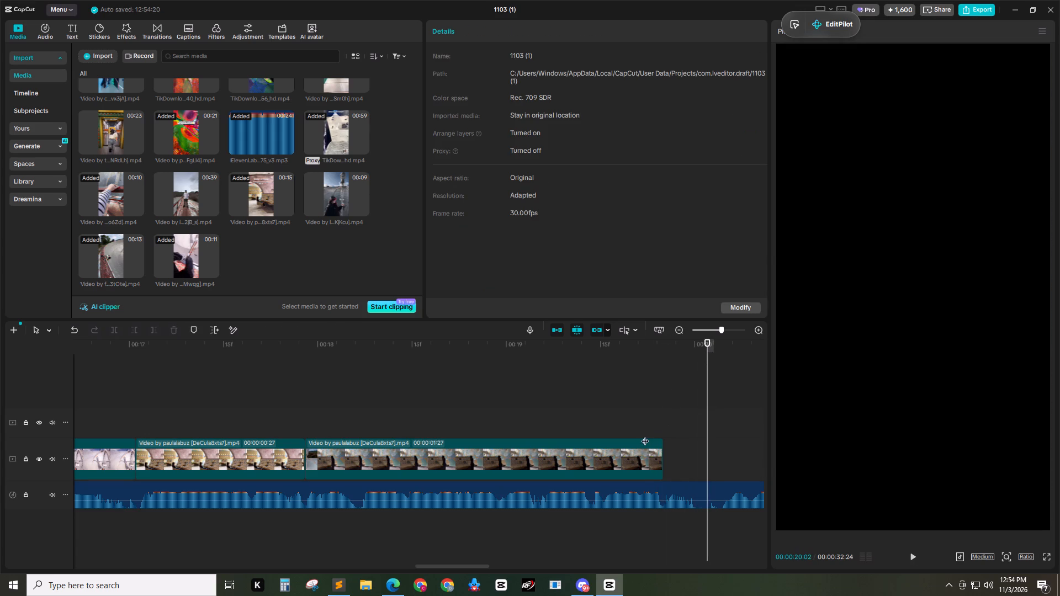
pyautogui.moveTo(651, 349); pyautogui.dragTo(707, 354)
pyautogui.click(622, 456)
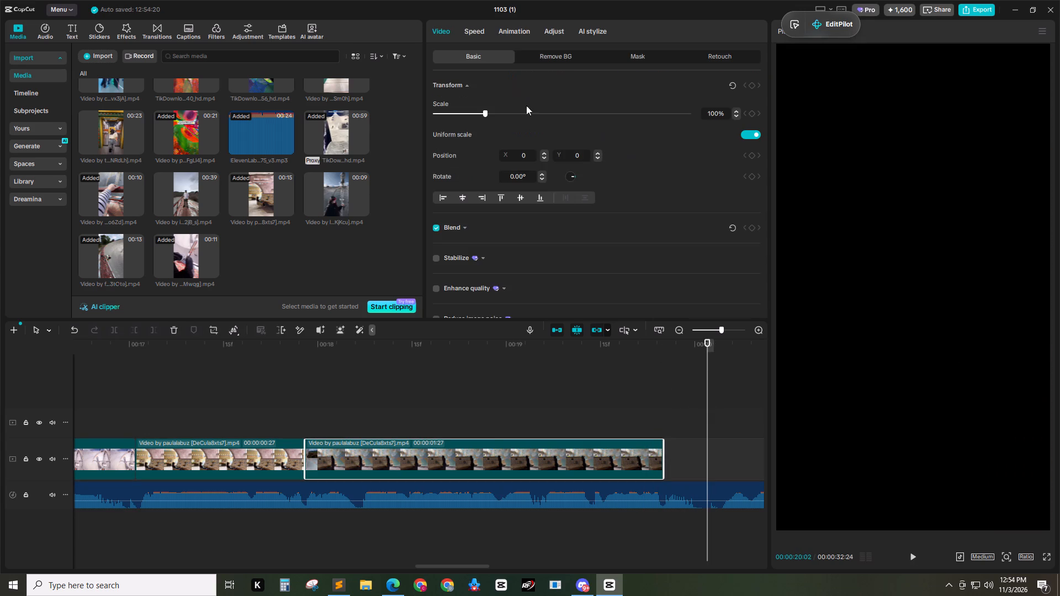
pyautogui.click(465, 38)
pyautogui.click(759, 102)
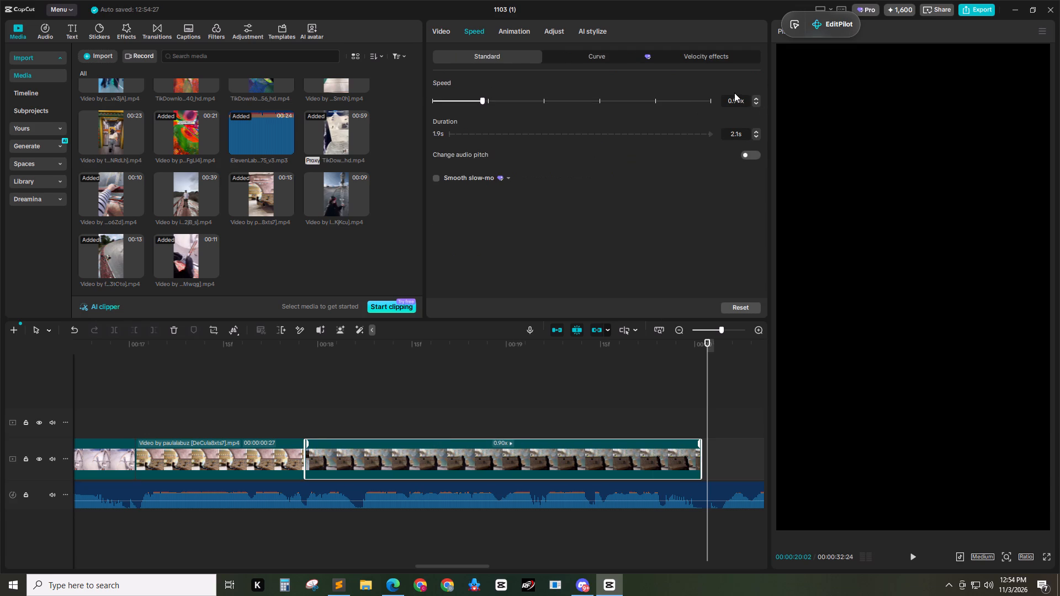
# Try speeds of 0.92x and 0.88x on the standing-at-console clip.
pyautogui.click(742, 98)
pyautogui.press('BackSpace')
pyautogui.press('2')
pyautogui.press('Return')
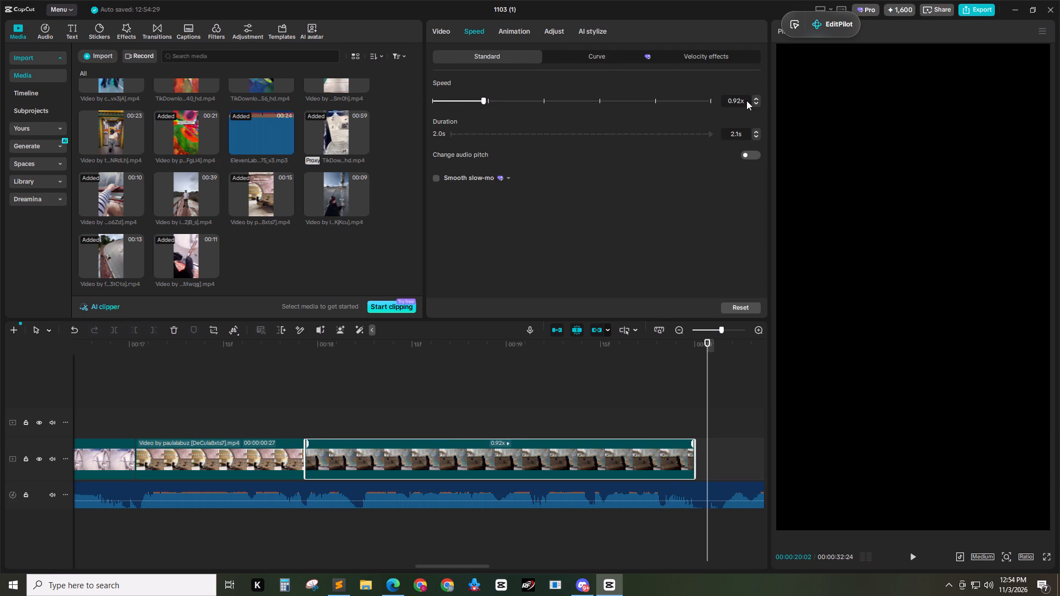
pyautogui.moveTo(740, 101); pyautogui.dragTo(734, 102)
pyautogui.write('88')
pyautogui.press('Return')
# Set the standing-at-console clip's speed to 0.89x.
pyautogui.click(737, 102)
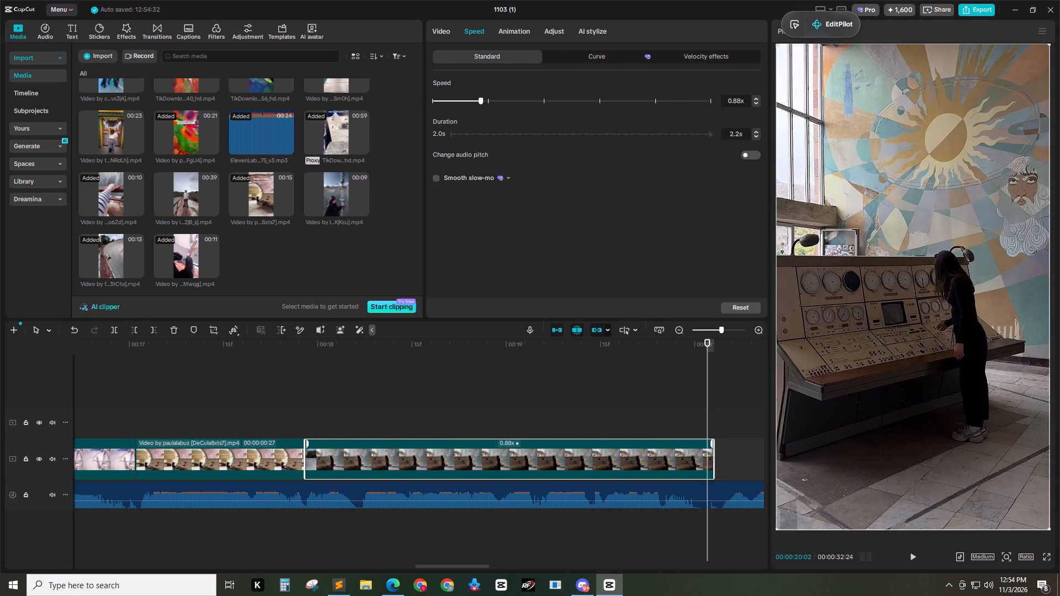
pyautogui.press('Right')
pyautogui.press('BackSpace')
pyautogui.press('9')
pyautogui.press('Return')
# Move the dish-sliding clip from the upper track onto the main track, right after the standing-at-console clip.
pyautogui.moveTo(440, 564); pyautogui.dragTo(446, 565)
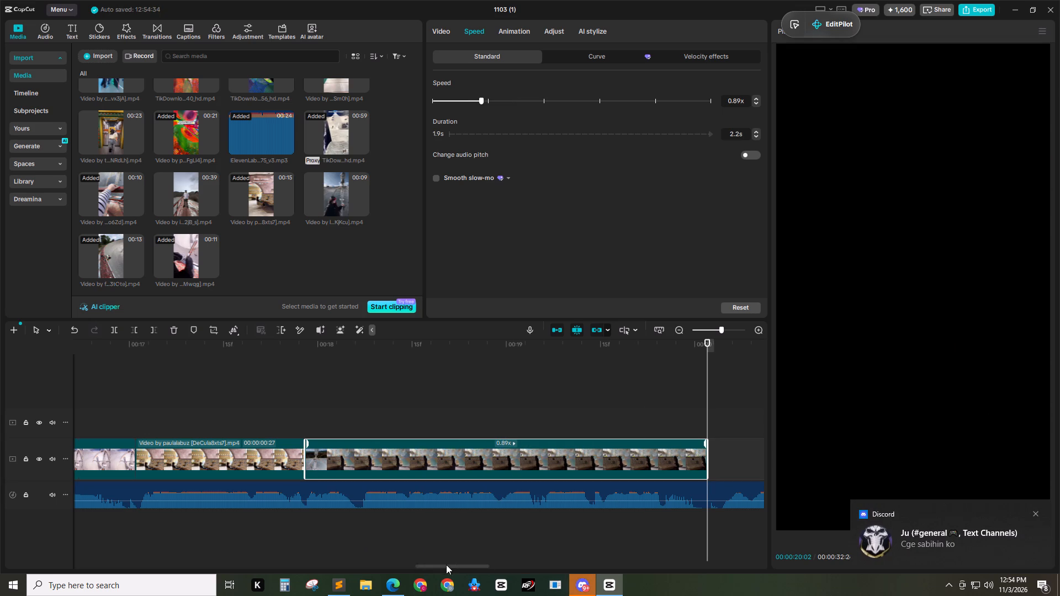
pyautogui.moveTo(446, 565); pyautogui.dragTo(480, 564)
pyautogui.press('space')
pyautogui.press('space')
pyautogui.moveTo(602, 423); pyautogui.dragTo(417, 461)
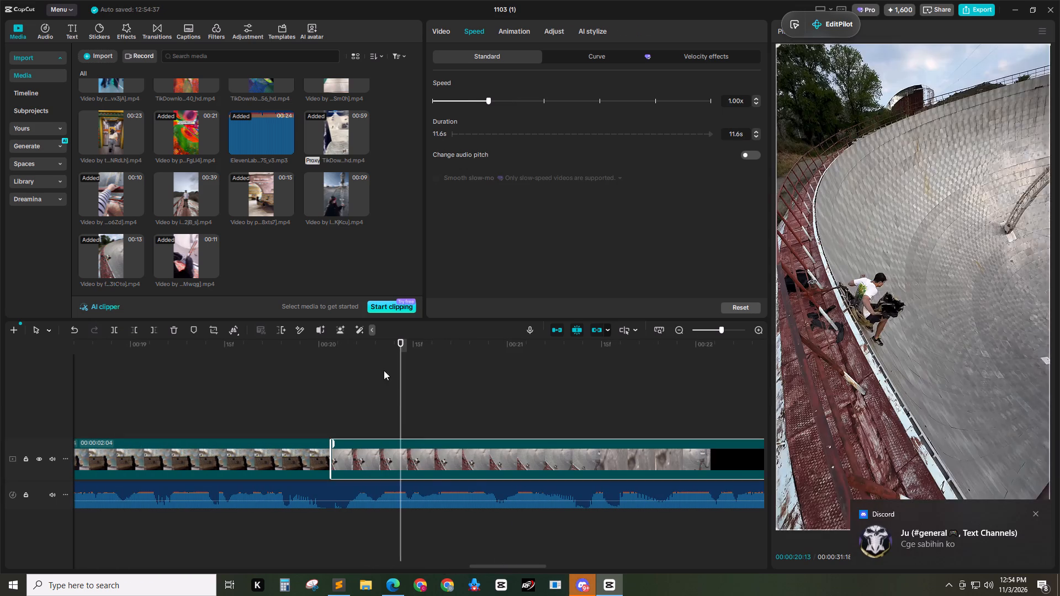
# Play the beginning of the dish-sliding clip and trim a little off its start, leaving 11.3 s.
pyautogui.press('space')
pyautogui.press('space')
pyautogui.moveTo(433, 346); pyautogui.dragTo(362, 352)
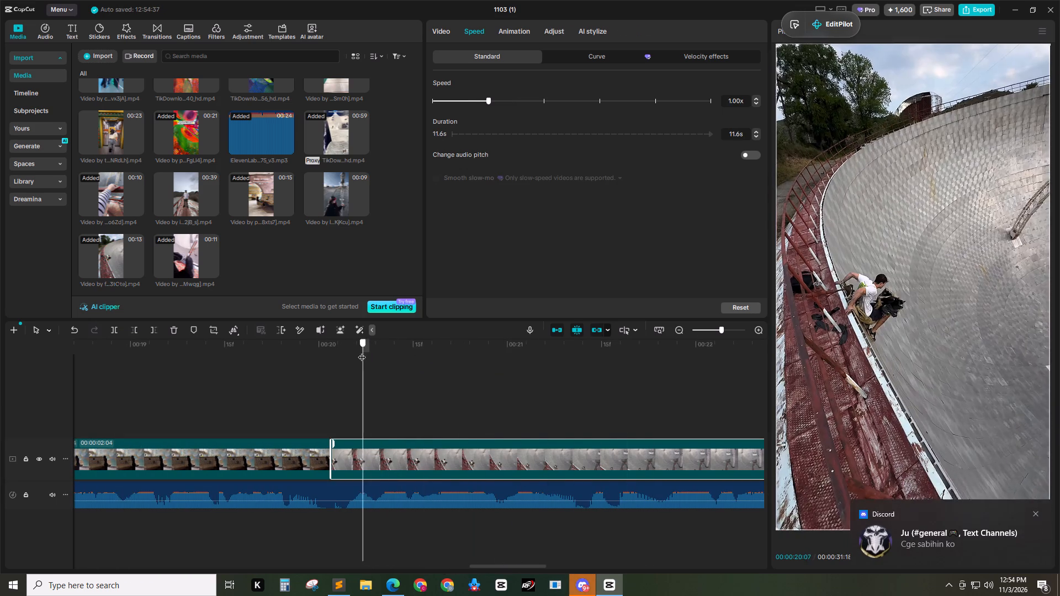
pyautogui.moveTo(362, 352); pyautogui.dragTo(384, 352)
pyautogui.write('q')
# Play the dish-sliding clip against the narration and check the closing lines of the VID 30 script in Sublime Text.
pyautogui.press('space')
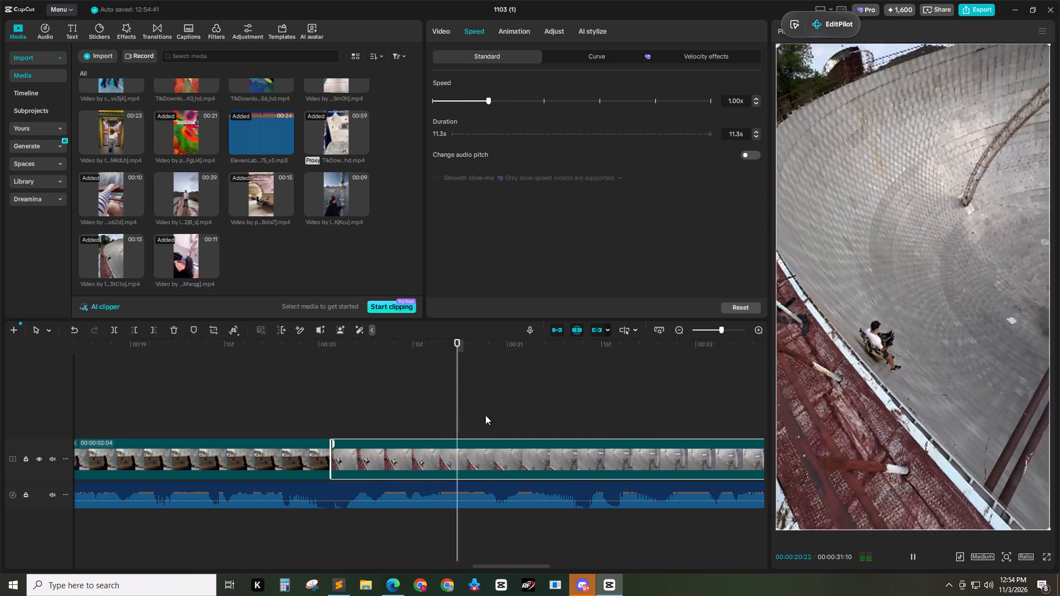
pyautogui.press('space')
pyautogui.click(342, 581)
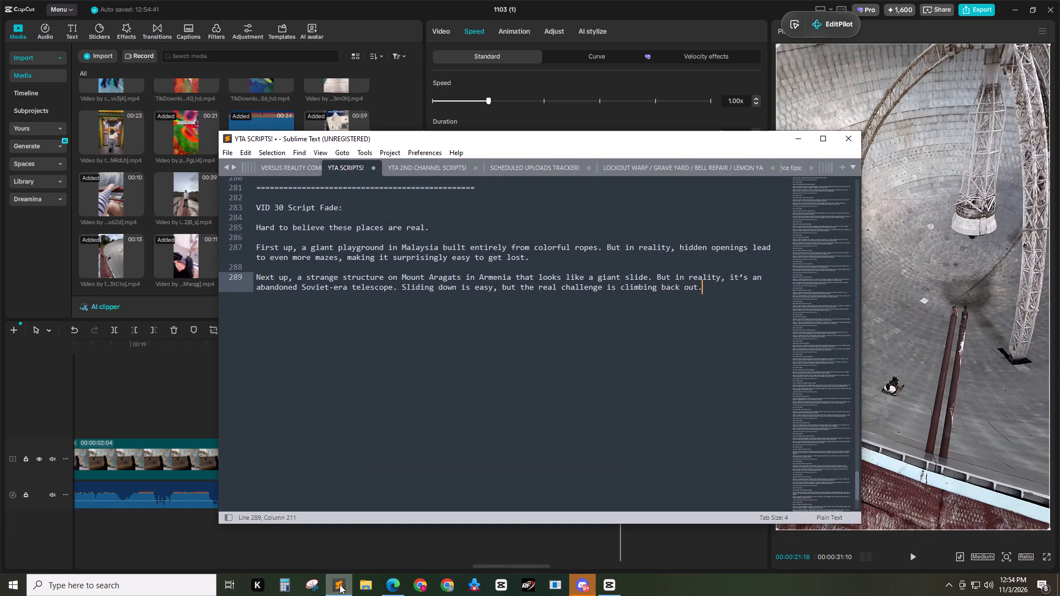
pyautogui.click(340, 584)
pyautogui.press('space')
pyautogui.press('space')
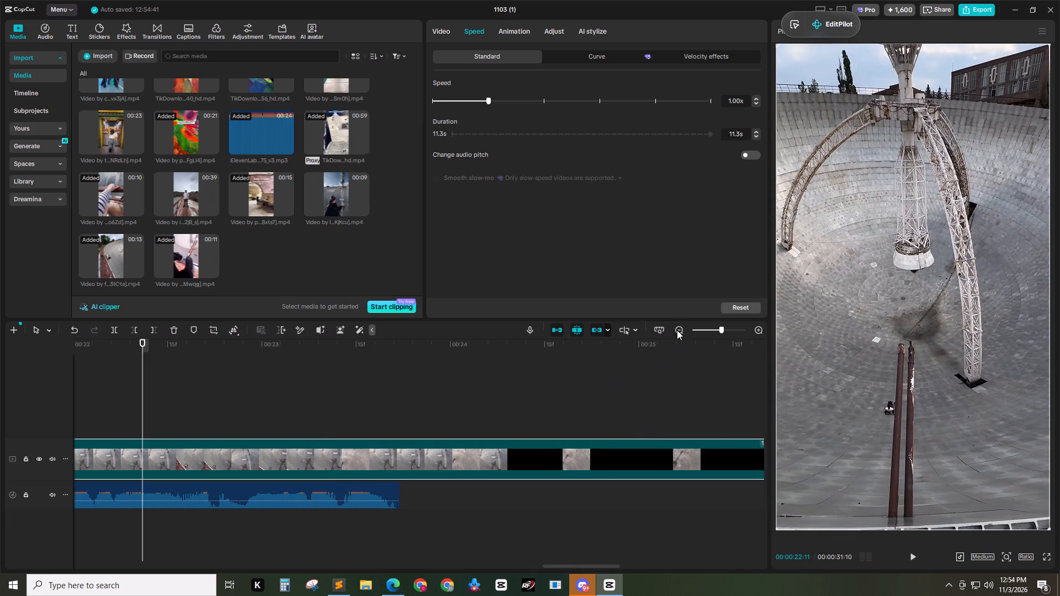
# Replay the dish-sliding clip against the narration from its start and split it at 00:00:21:13.
pyautogui.doubleClick(677, 330)
pyautogui.click(679, 332)
pyautogui.moveTo(295, 350); pyautogui.dragTo(289, 352)
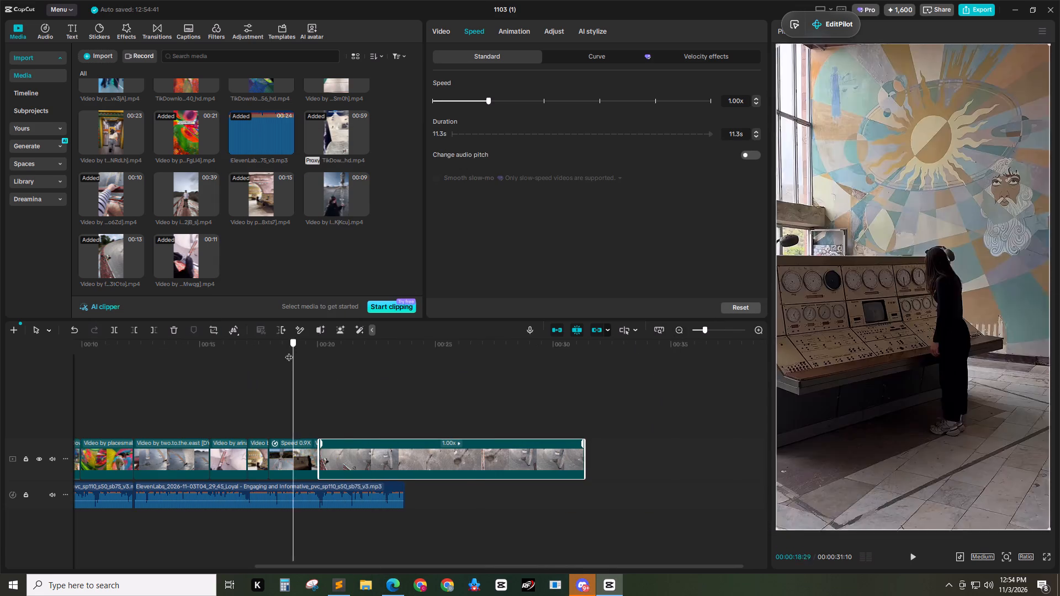
pyautogui.moveTo(289, 352); pyautogui.dragTo(317, 352)
pyautogui.press('space')
pyautogui.click(765, 329)
pyautogui.doubleClick(760, 329)
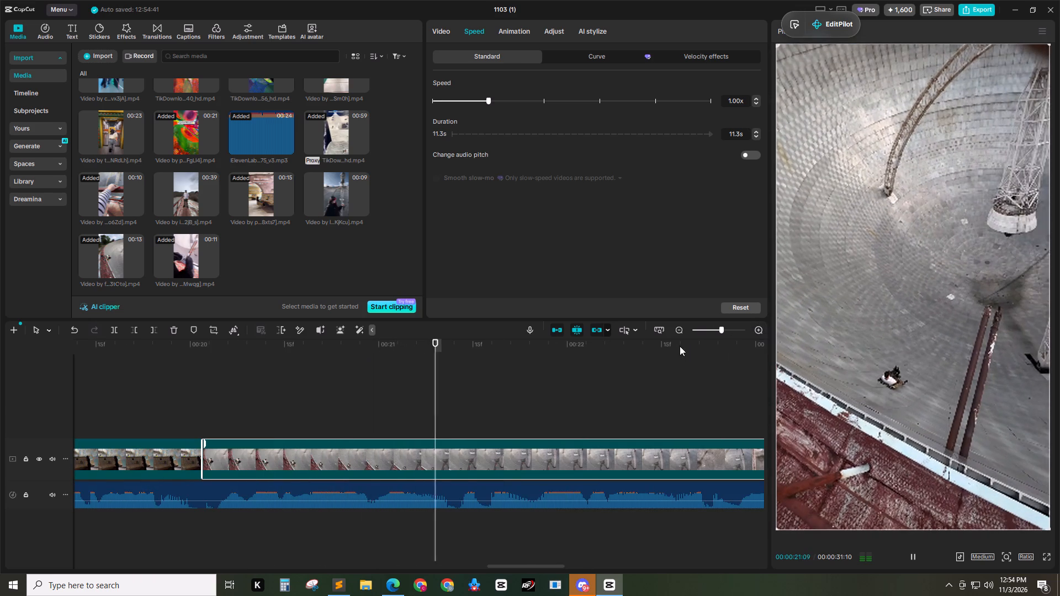
pyautogui.press('space')
pyautogui.moveTo(442, 342); pyautogui.dragTo(528, 345)
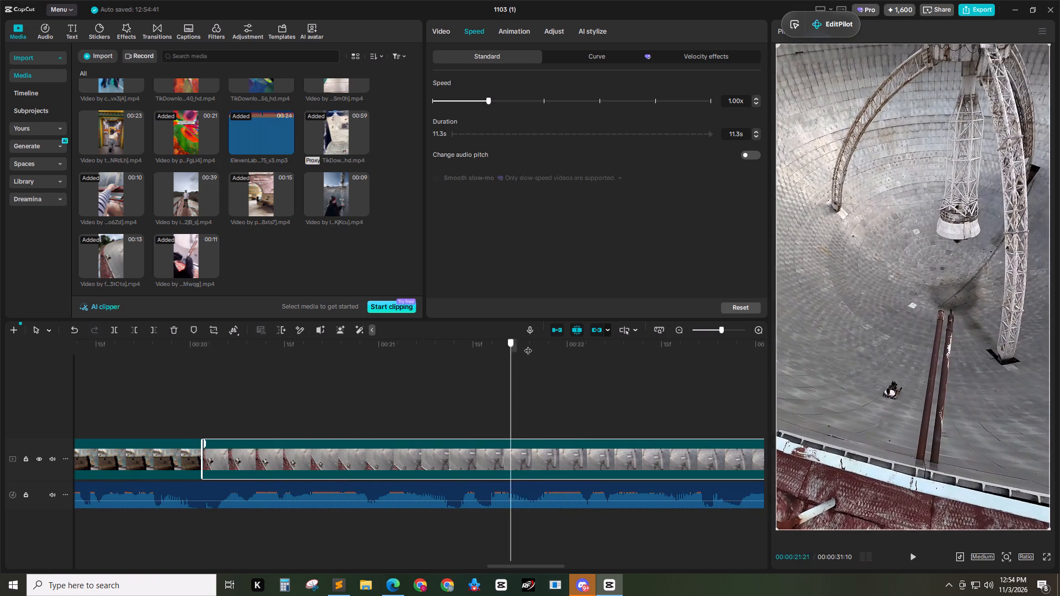
pyautogui.moveTo(528, 345); pyautogui.dragTo(218, 363)
pyautogui.press('space')
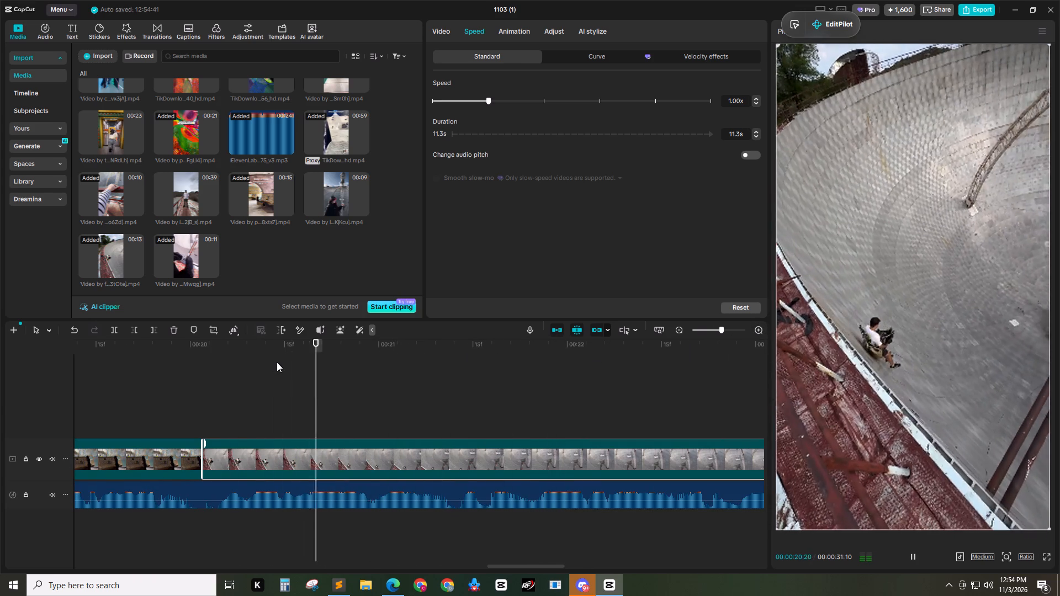
pyautogui.press('space')
pyautogui.moveTo(462, 341); pyautogui.dragTo(438, 347)
pyautogui.press('space')
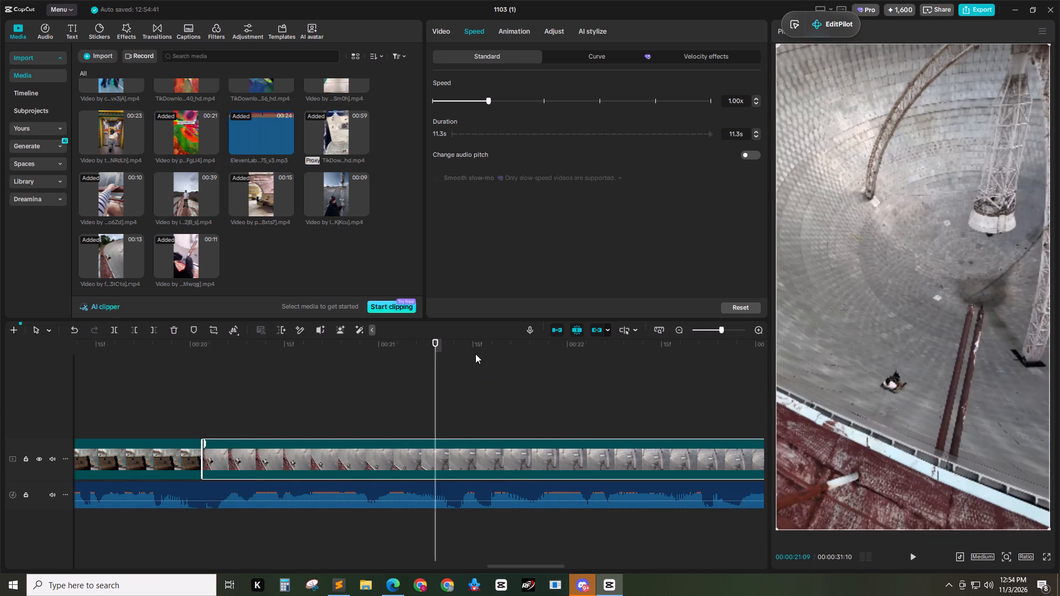
pyautogui.press('space')
pyautogui.press('space')
pyautogui.press('space')
pyautogui.moveTo(506, 336); pyautogui.dragTo(465, 340)
pyautogui.moveTo(458, 346); pyautogui.dragTo(475, 347)
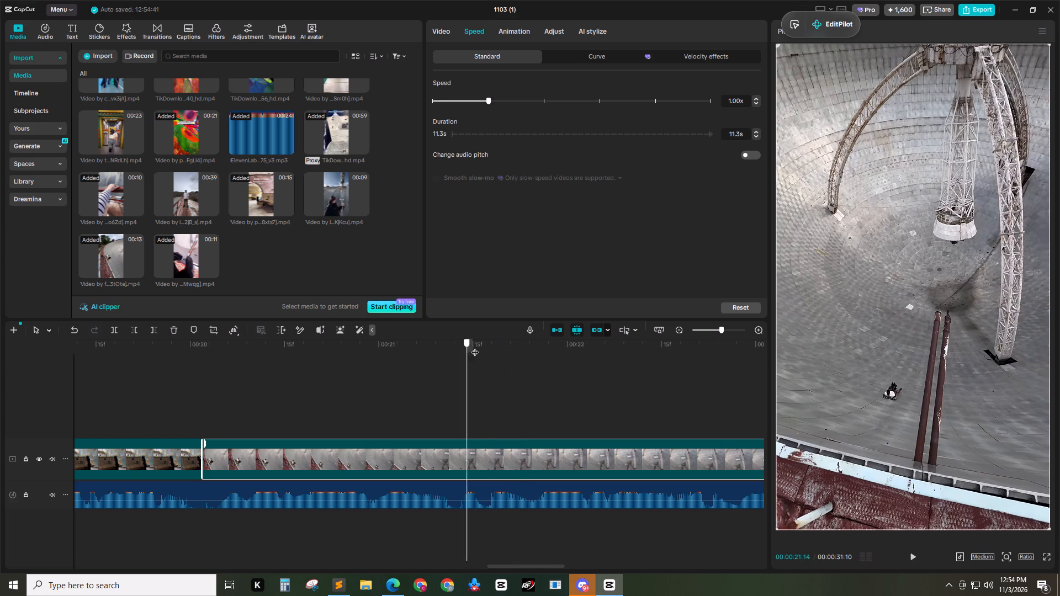
pyautogui.moveTo(475, 347); pyautogui.dragTo(460, 352)
pyautogui.click(458, 459)
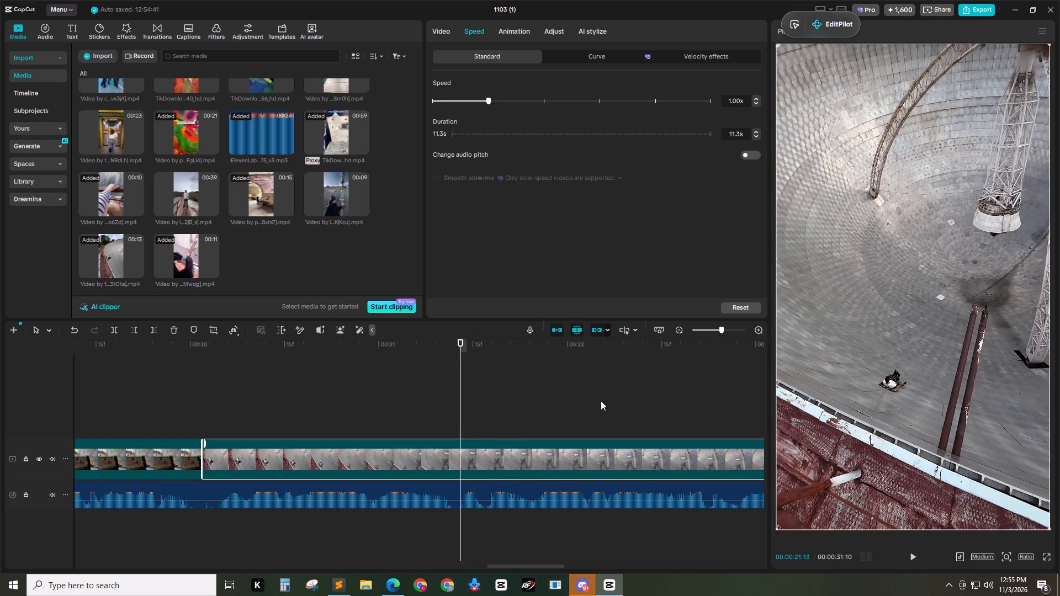
pyautogui.hotkey('ctrl', 'b')
# Trim the start of the sliding clip's second part, leaving 5.0 s, and scrub through the shortened part.
pyautogui.doubleClick(678, 333)
pyautogui.moveTo(492, 342); pyautogui.dragTo(655, 353)
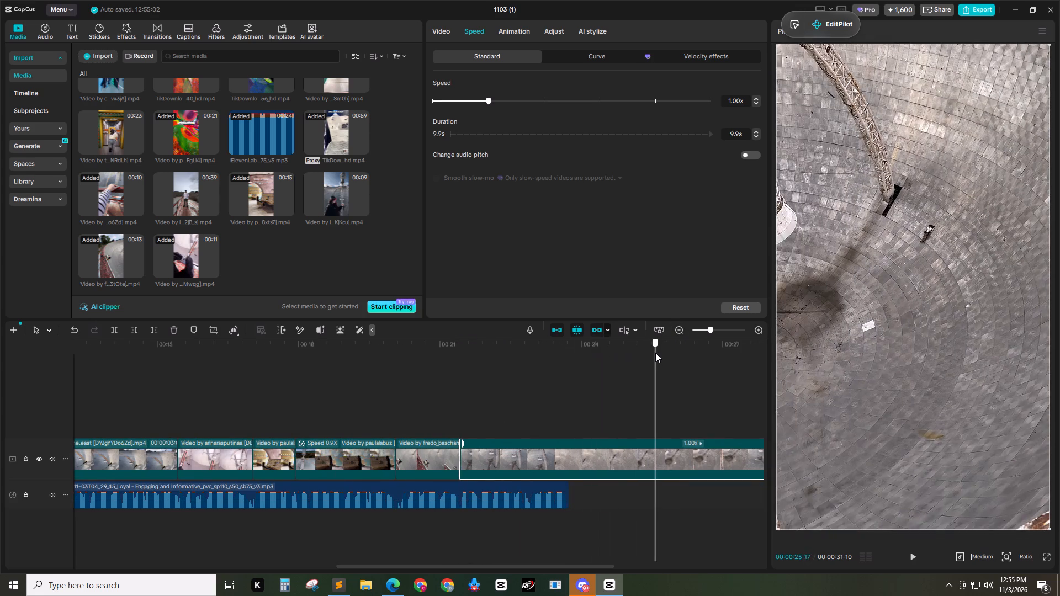
pyautogui.moveTo(655, 353); pyautogui.dragTo(693, 354)
pyautogui.press('q')
pyautogui.moveTo(473, 345); pyautogui.dragTo(521, 347)
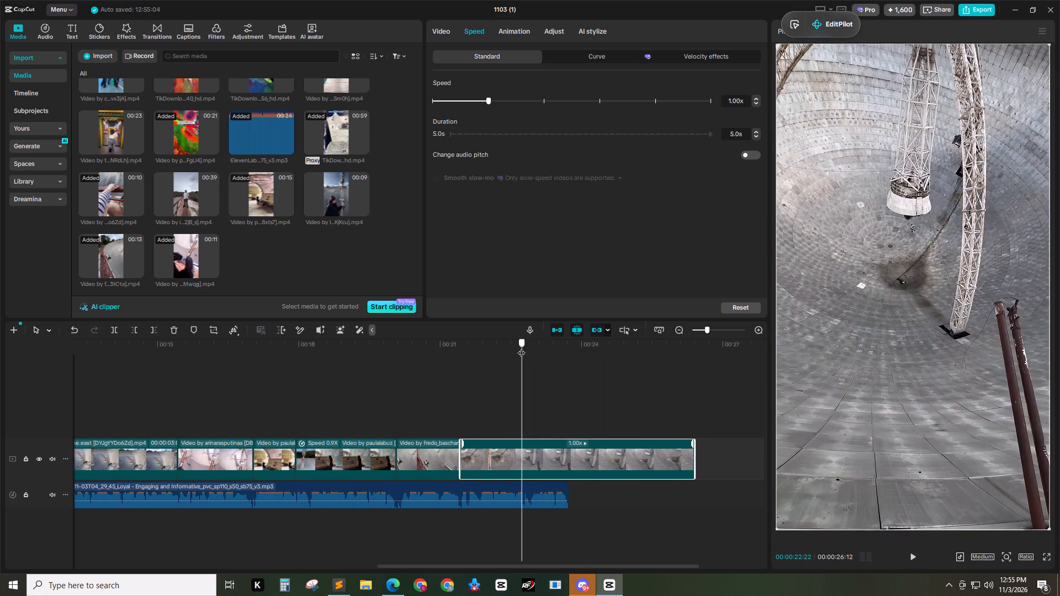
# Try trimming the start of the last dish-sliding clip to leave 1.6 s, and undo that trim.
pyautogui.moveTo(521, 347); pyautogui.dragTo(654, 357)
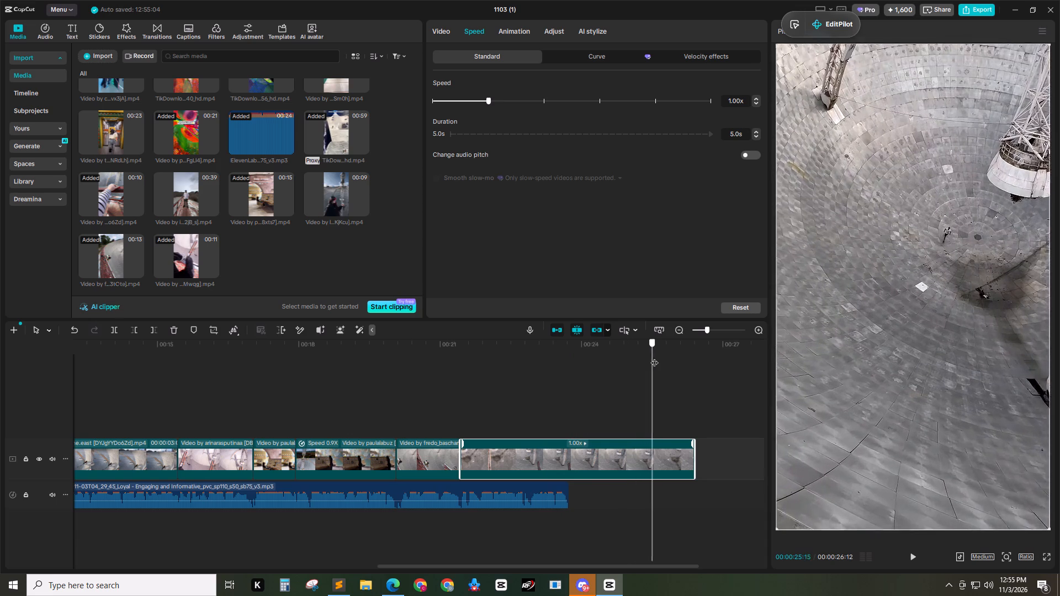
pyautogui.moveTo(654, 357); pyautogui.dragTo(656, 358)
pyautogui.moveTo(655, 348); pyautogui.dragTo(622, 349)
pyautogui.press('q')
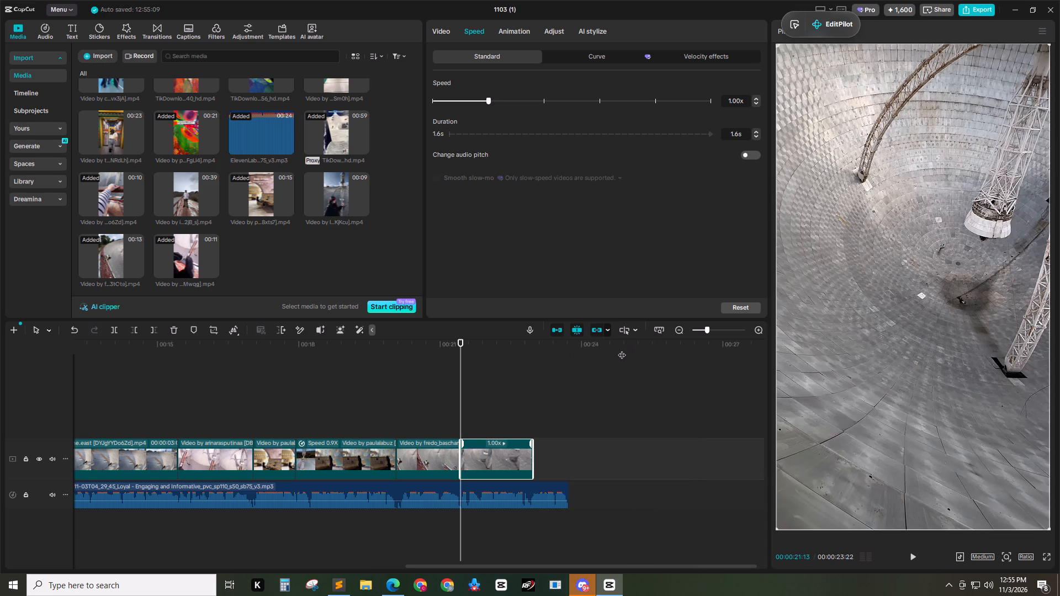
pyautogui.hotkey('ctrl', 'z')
# Trim the start of the last dish-sliding clip in small cuts, leaving 2.4 s.
pyautogui.moveTo(610, 343); pyautogui.dragTo(578, 345)
pyautogui.press('q')
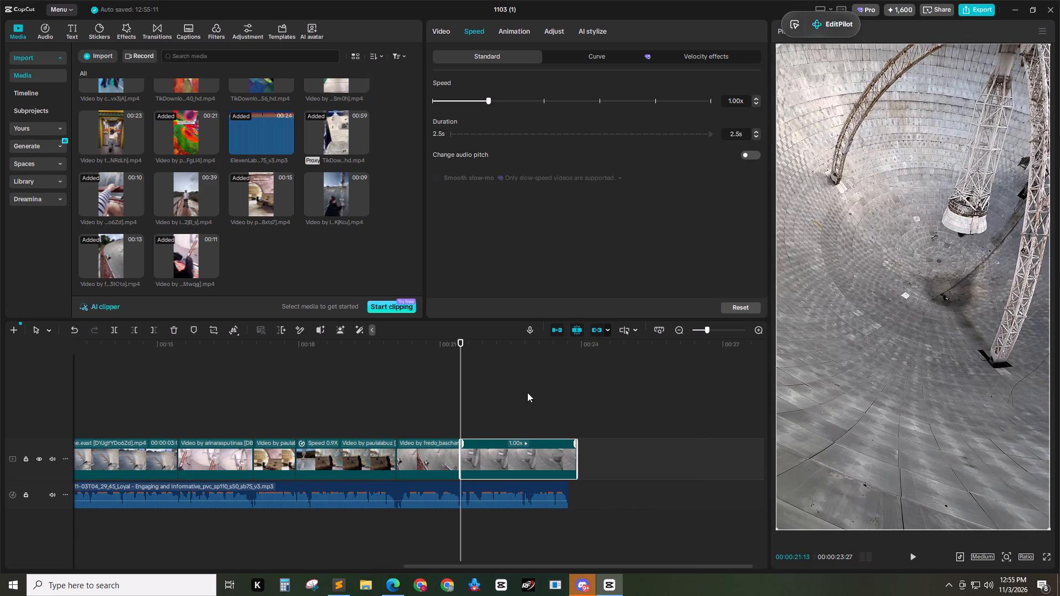
pyautogui.moveTo(466, 347); pyautogui.dragTo(472, 345)
pyautogui.press('q')
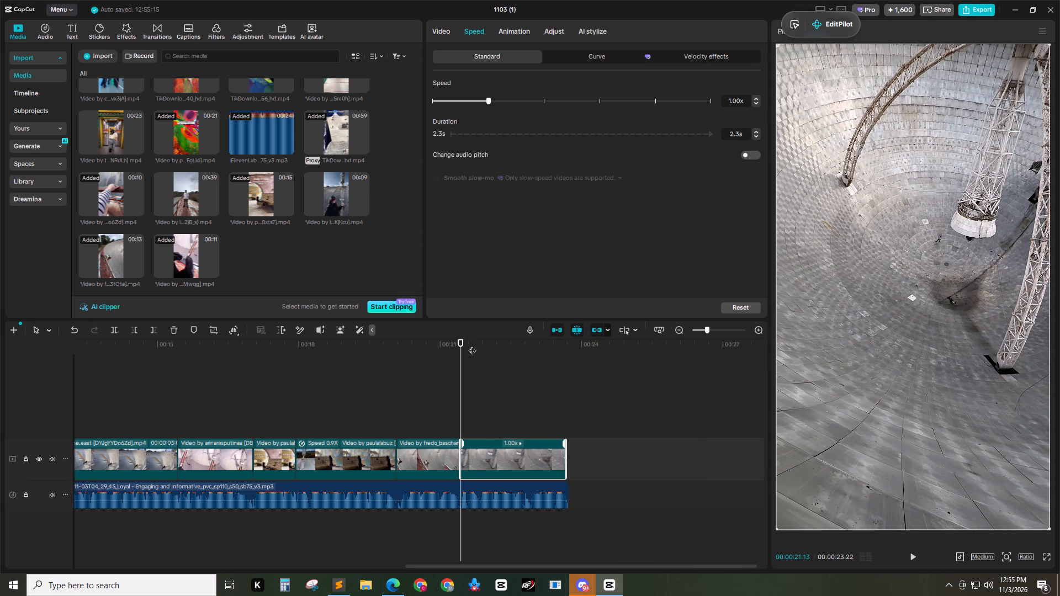
pyautogui.hotkey('ctrl', 'z')
pyautogui.click(466, 343)
pyautogui.press('q')
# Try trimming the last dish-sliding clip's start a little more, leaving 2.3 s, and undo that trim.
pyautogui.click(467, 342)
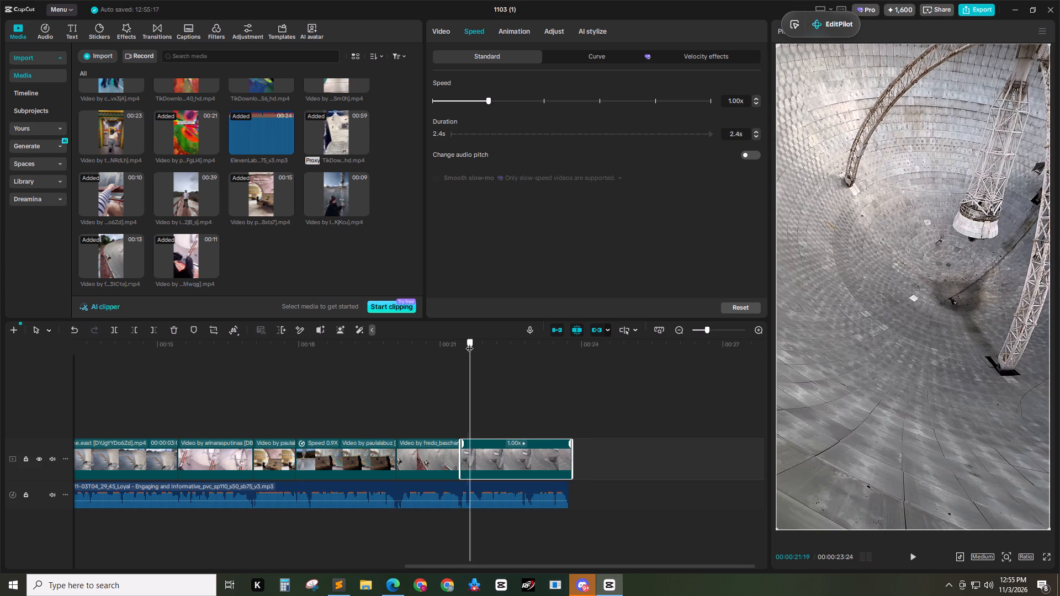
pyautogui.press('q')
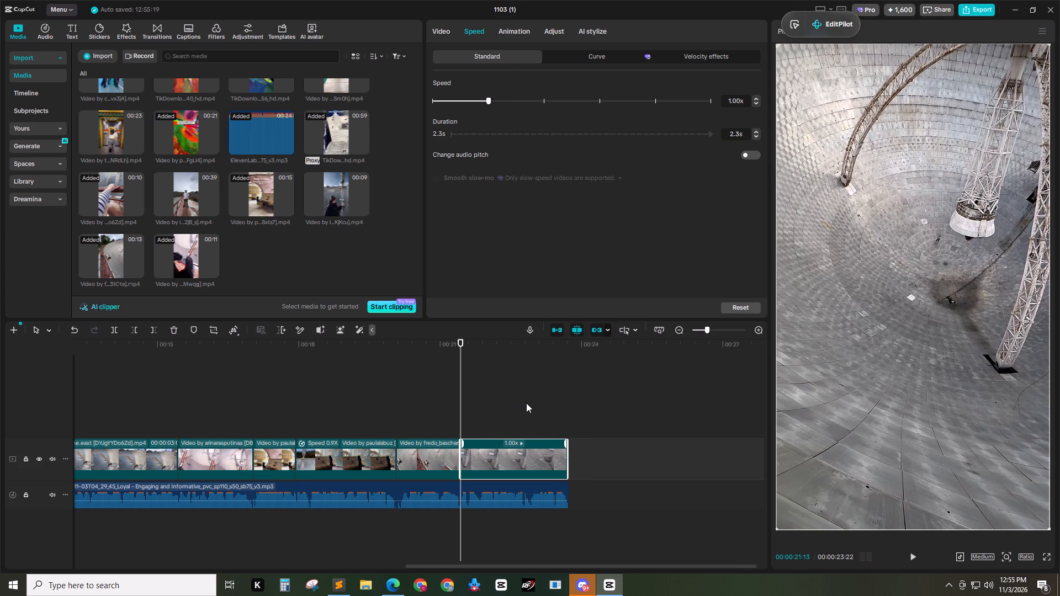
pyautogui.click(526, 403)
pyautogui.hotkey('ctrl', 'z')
# Trim two frames off the last sliding clip's start so it ends with the narration at 00:00:23:22, and play it.
pyautogui.moveTo(511, 349); pyautogui.dragTo(459, 348)
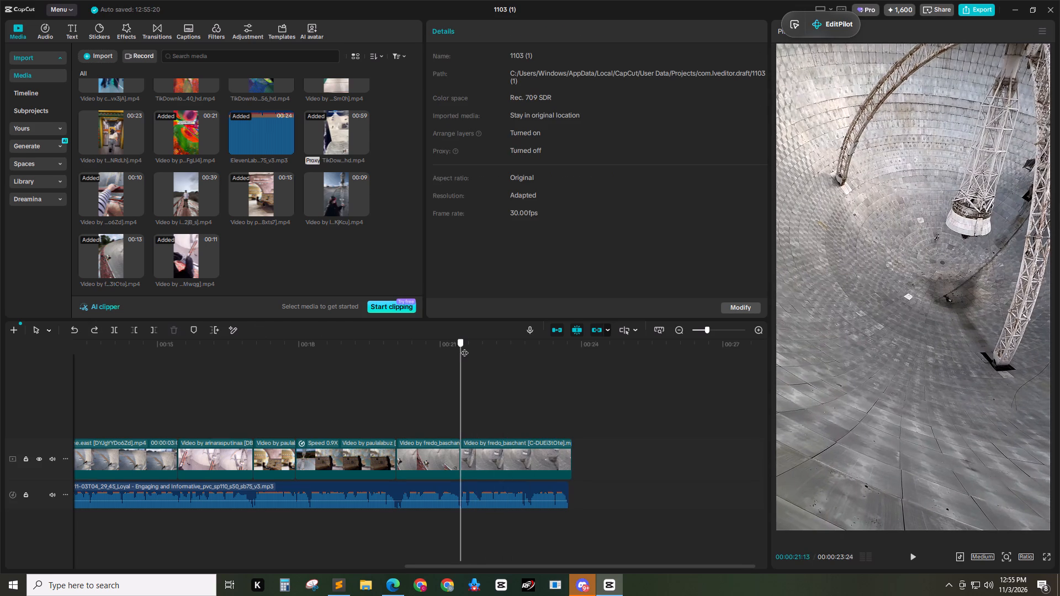
pyautogui.press('Right')
pyautogui.press('Right')
pyautogui.write('q')
pyautogui.press('space')
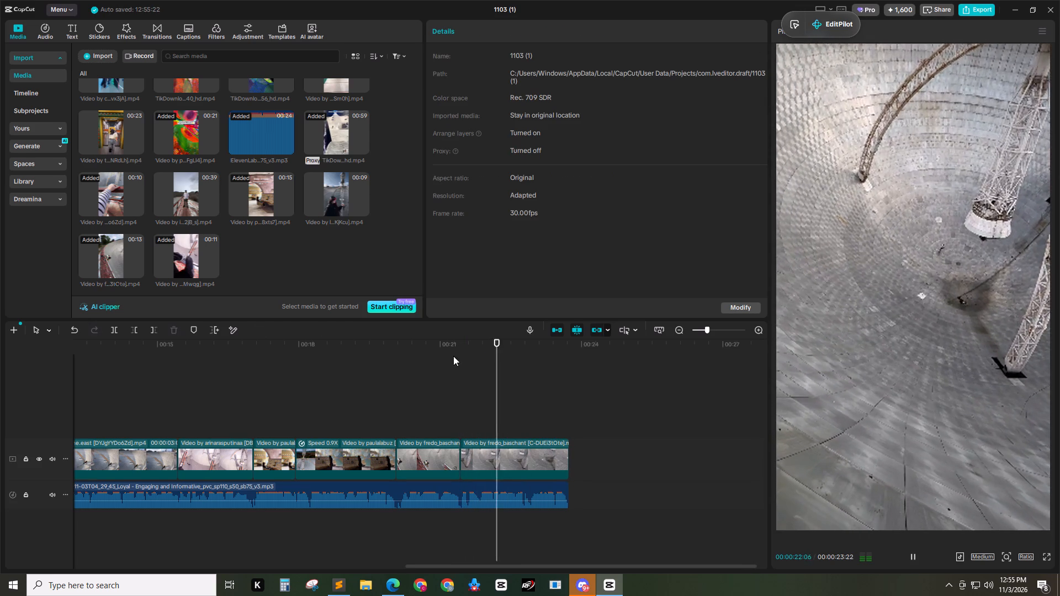
pyautogui.press('space')
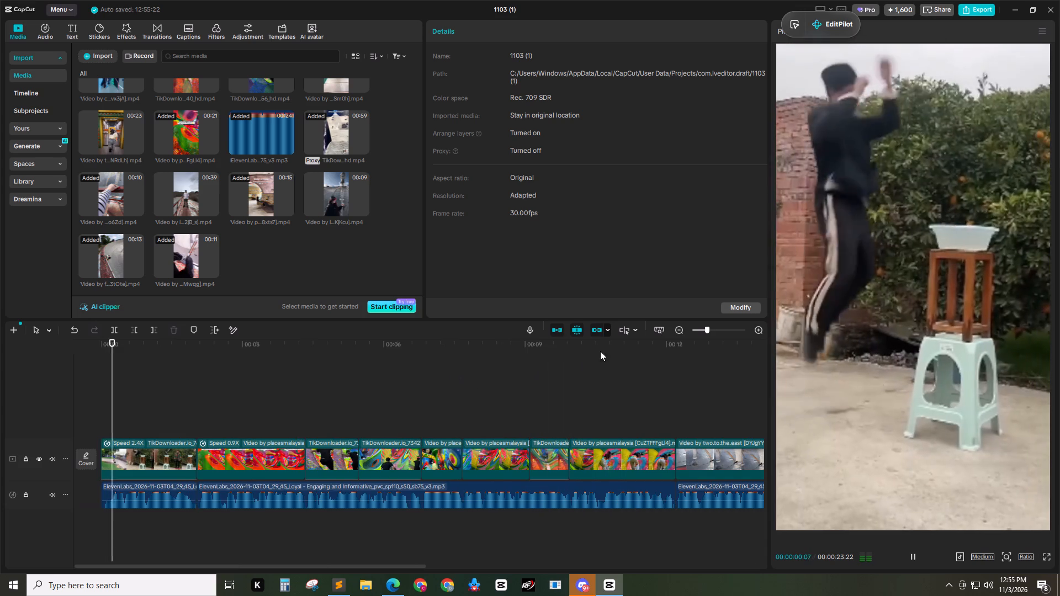
pyautogui.press('space')
# Add the CTA 20 PLANE preset at the end of the video, 00:00:23:22, and place it on a track above the clips.
pyautogui.moveTo(415, 563); pyautogui.dragTo(748, 555)
pyautogui.click(596, 364)
pyautogui.moveTo(590, 344); pyautogui.dragTo(580, 344)
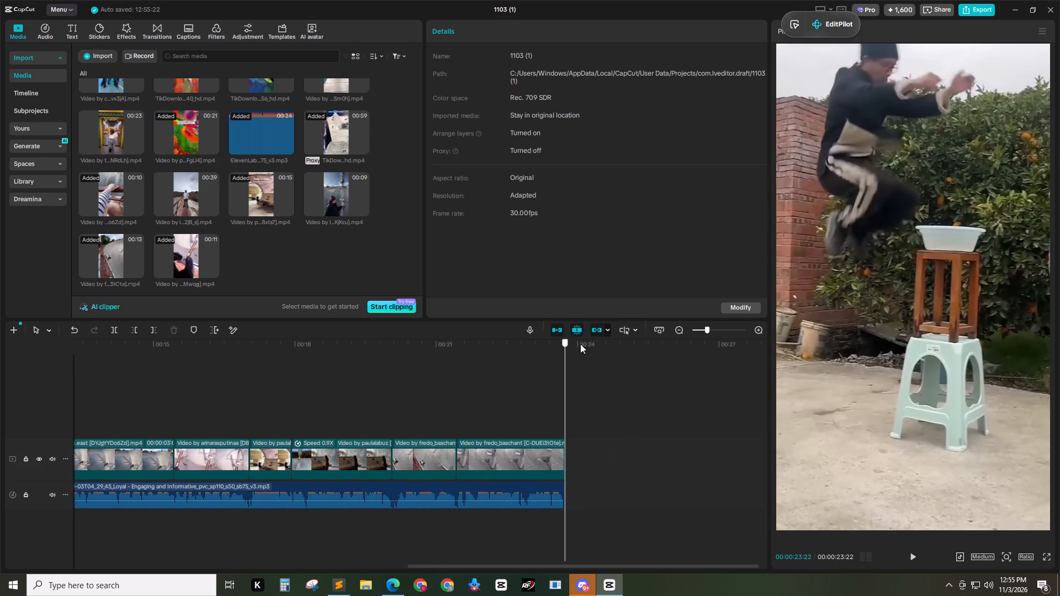
pyautogui.moveTo(580, 344); pyautogui.dragTo(570, 344)
pyautogui.click(50, 62)
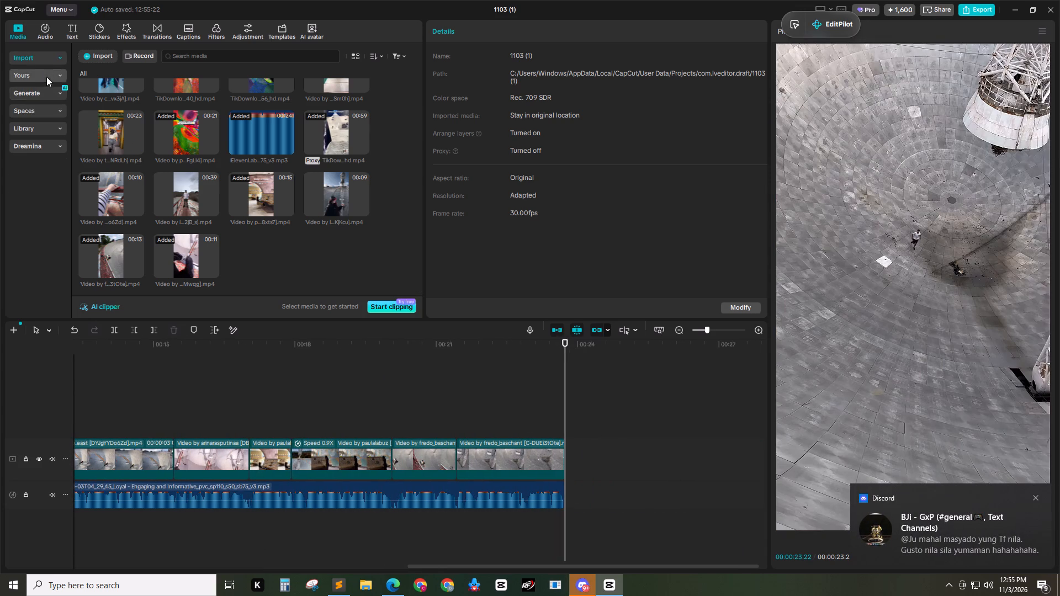
pyautogui.click(46, 77)
pyautogui.tripleClick(46, 111)
pyautogui.click(289, 135)
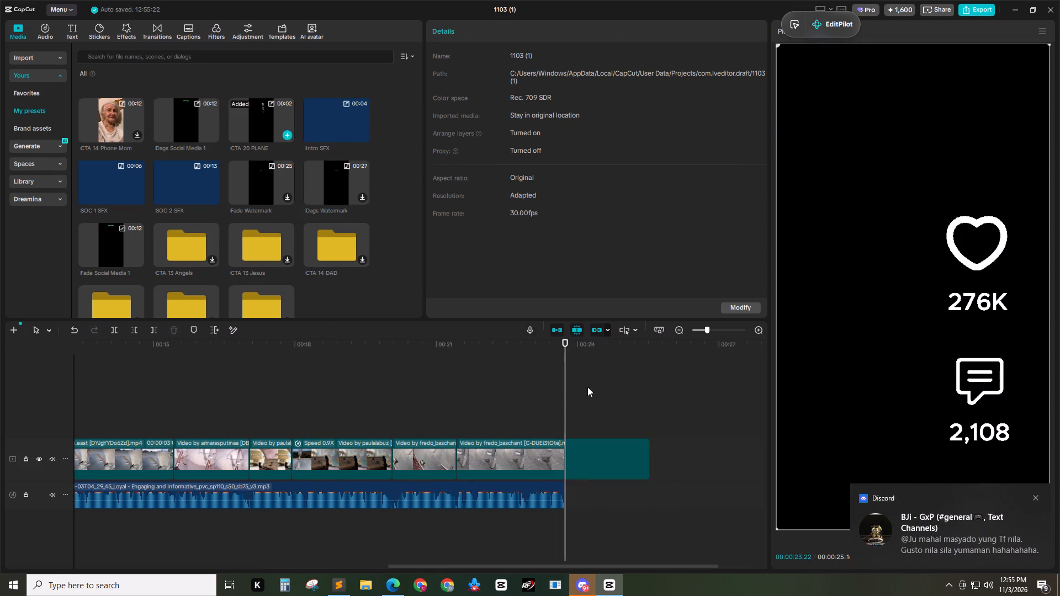
pyautogui.moveTo(606, 459); pyautogui.dragTo(603, 422)
# Add the unused 9-second clip of the woman at the telescope to the main track, directly after the last sliding clip.
pyautogui.click(29, 58)
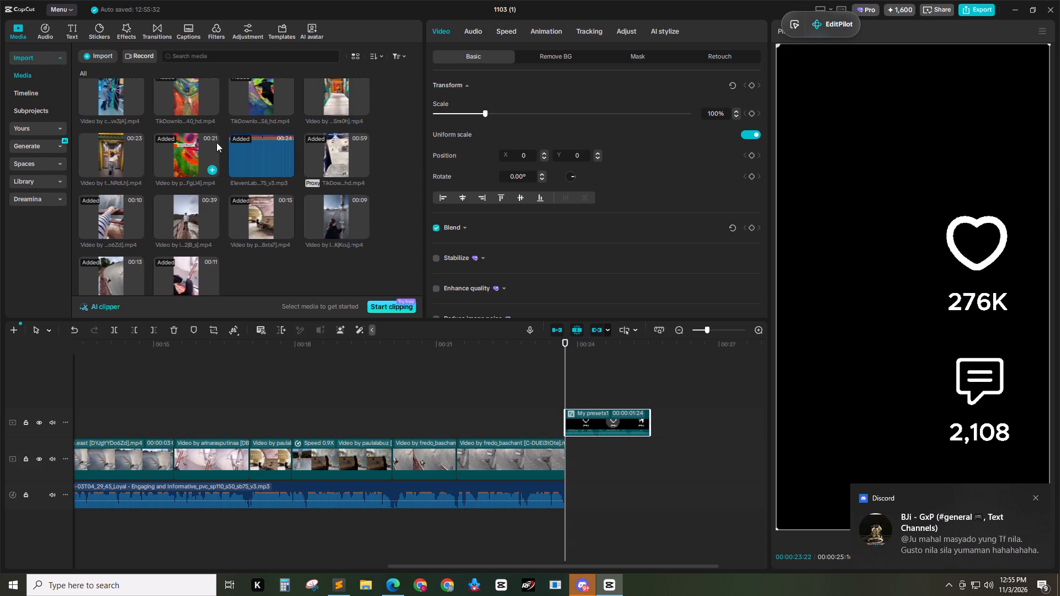
pyautogui.scroll(-1, 166, 248)
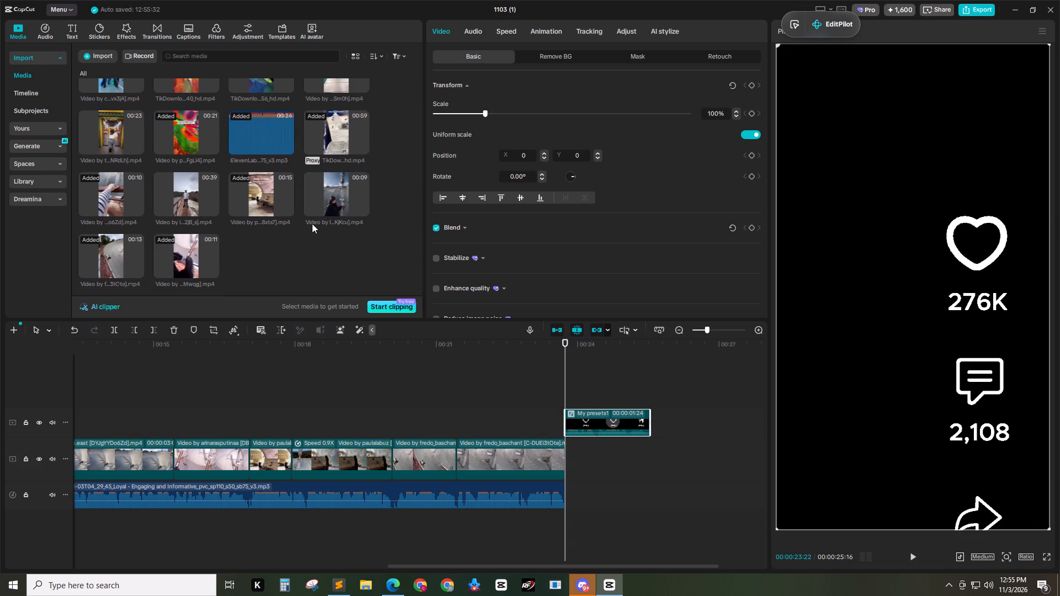
pyautogui.moveTo(347, 197); pyautogui.dragTo(293, 384)
pyautogui.moveTo(389, 387); pyautogui.dragTo(655, 453)
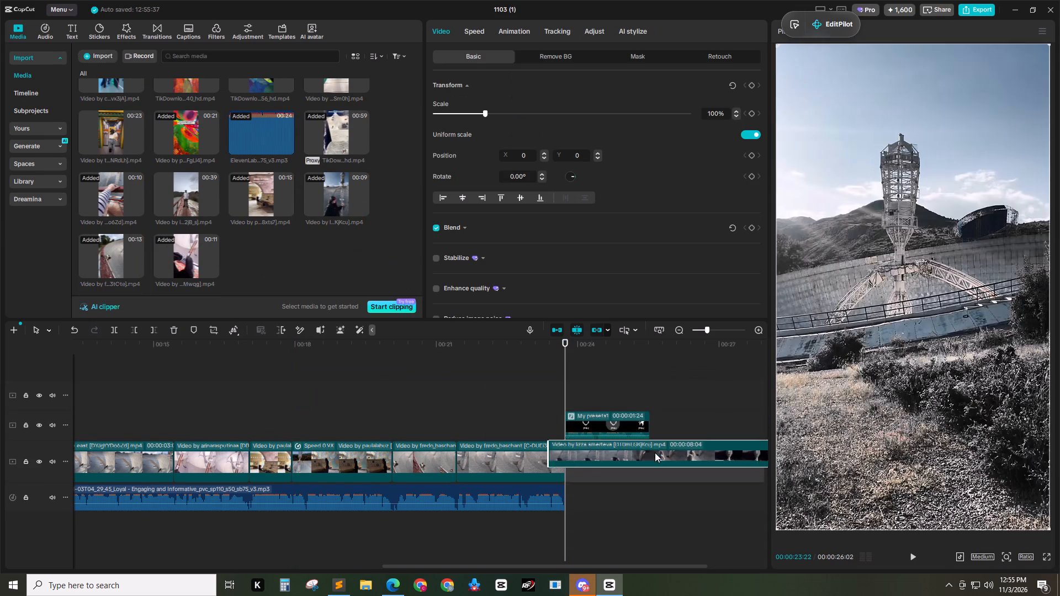
pyautogui.moveTo(655, 453); pyautogui.dragTo(667, 461)
pyautogui.moveTo(587, 349); pyautogui.dragTo(568, 350)
pyautogui.click(608, 456)
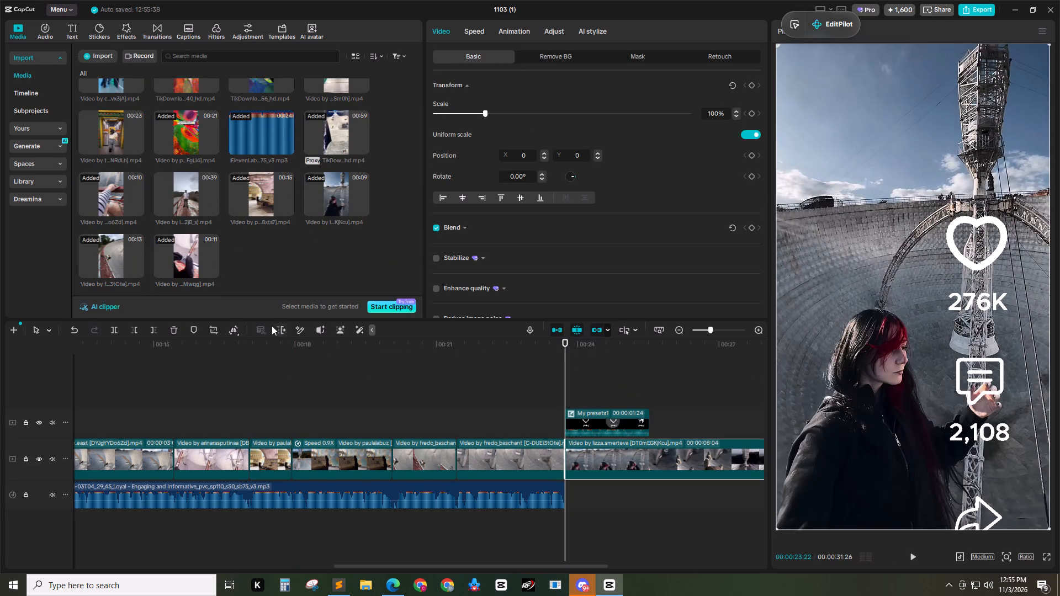
# Trim the end of the woman's clip to the CTA overlay's end at 00:00:25:16 and play the ending.
pyautogui.click(255, 386)
pyautogui.click(606, 339)
pyautogui.moveTo(602, 348); pyautogui.dragTo(649, 349)
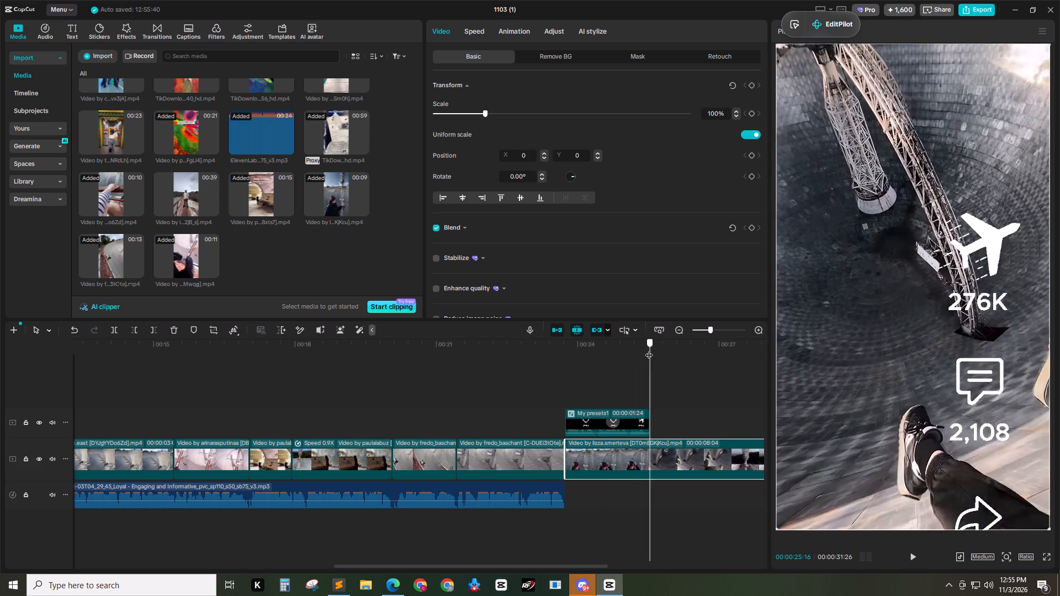
pyautogui.moveTo(649, 349); pyautogui.dragTo(649, 350)
pyautogui.press('w')
pyautogui.moveTo(645, 344); pyautogui.dragTo(570, 346)
pyautogui.press('space')
pyautogui.press('space')
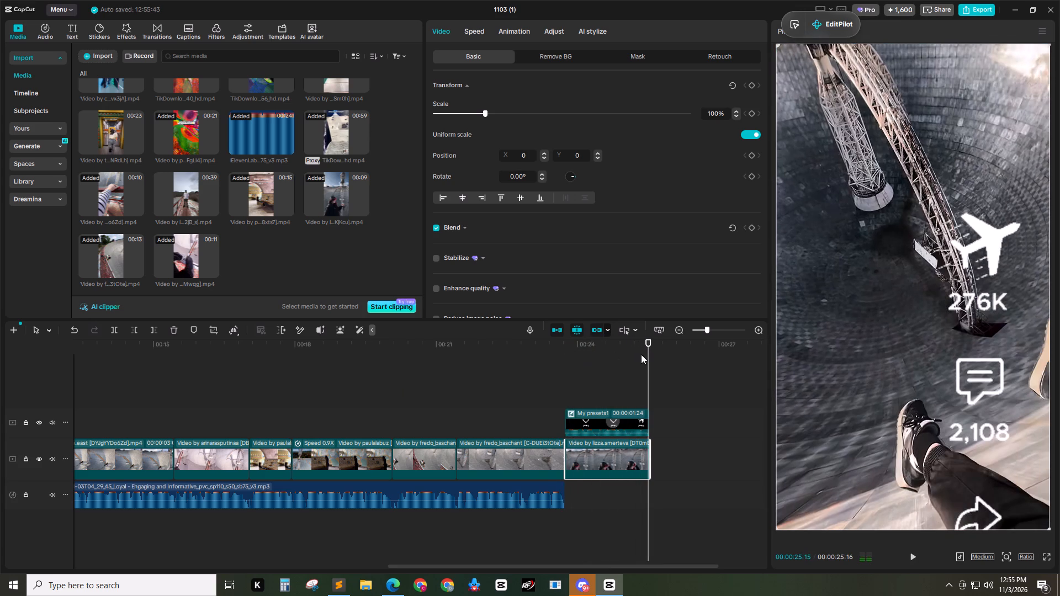
# Trim the end of the woman's clip back to 00:00:25:11, cutting off the frames of the feet in the dish.
pyautogui.moveTo(646, 348); pyautogui.dragTo(638, 348)
pyautogui.click(638, 456)
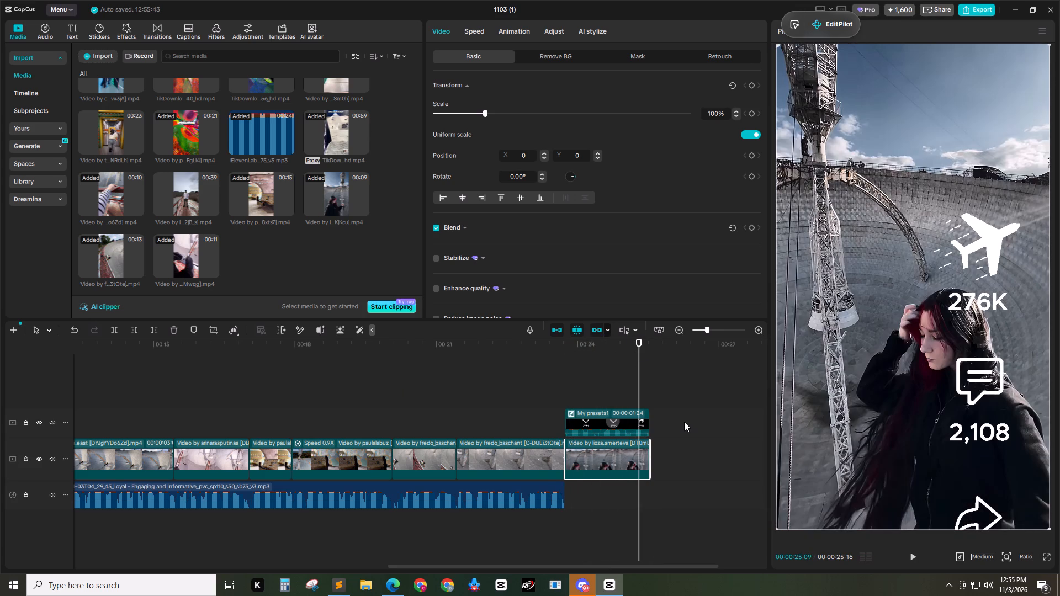
pyautogui.press('Right')
pyautogui.press('Right')
pyautogui.press('Right')
pyautogui.press('Right')
pyautogui.press('Left')
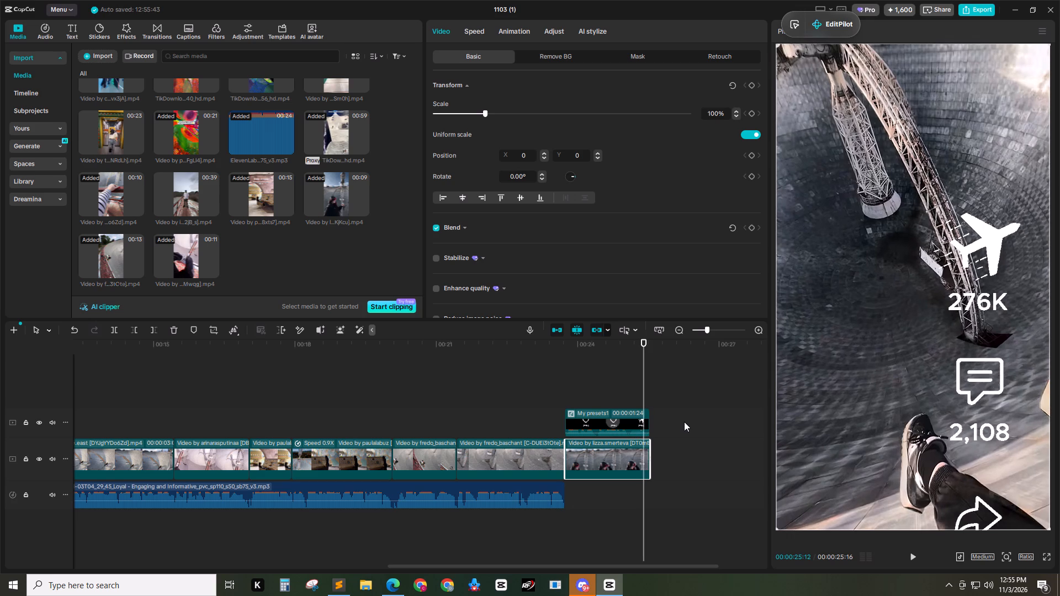
pyautogui.press('Left')
pyautogui.press('w')
# Slow the woman's clip to 0.90x speed so it lasts 1.8 s and fills the CTA overlay's length.
pyautogui.click(623, 454)
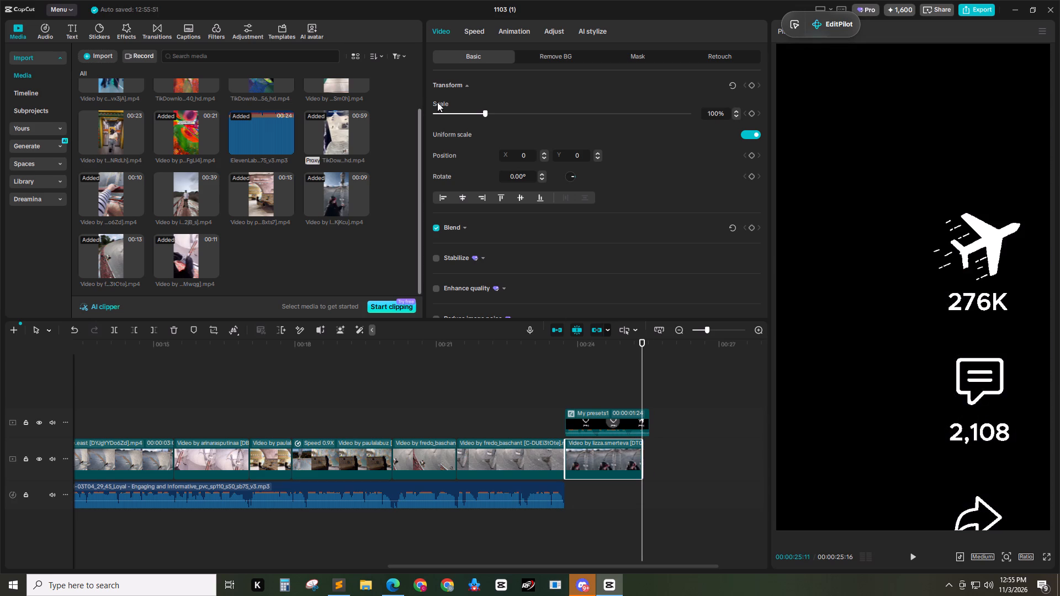
pyautogui.click(474, 28)
pyautogui.click(754, 106)
pyautogui.click(755, 104)
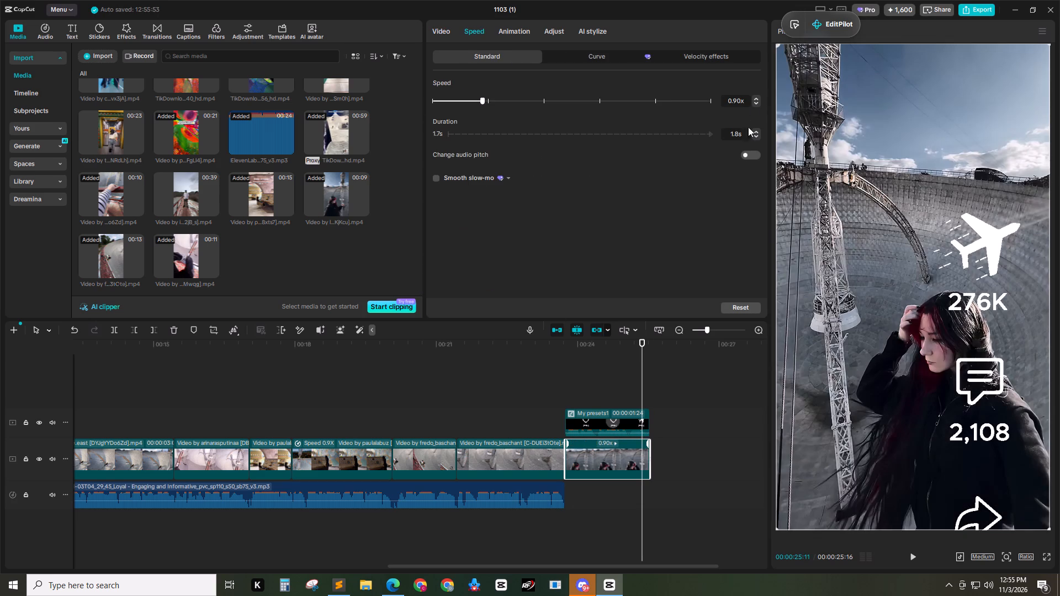
pyautogui.click(688, 407)
# Return to the start of the video and show more of the timeline for a review of the edit.
pyautogui.moveTo(650, 353); pyautogui.dragTo(1, 355)
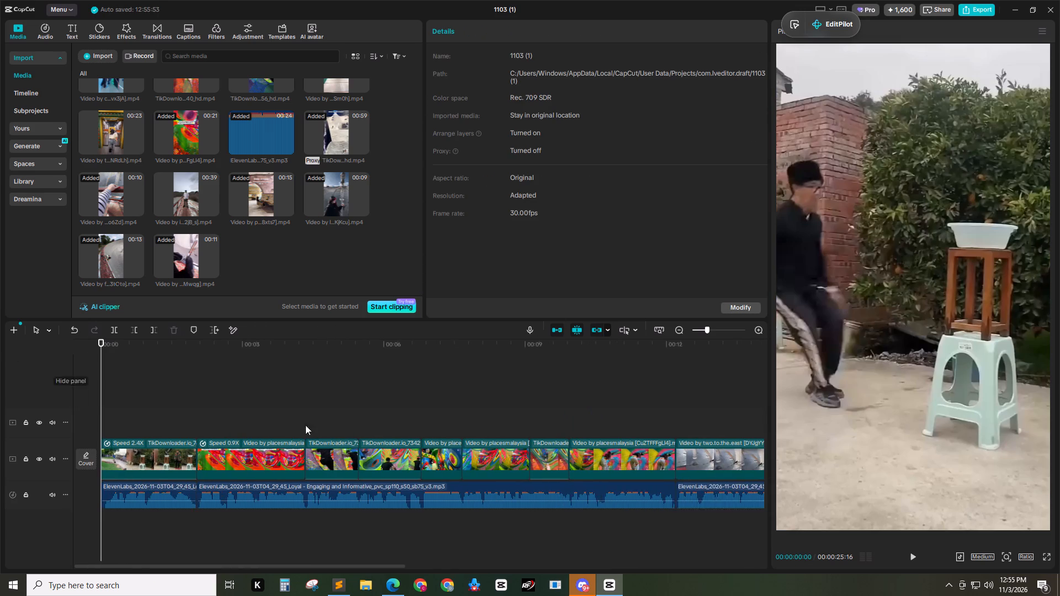
pyautogui.keyDown('ctrl'); pyautogui.scroll(-4, 335, 418); pyautogui.keyUp('ctrl')
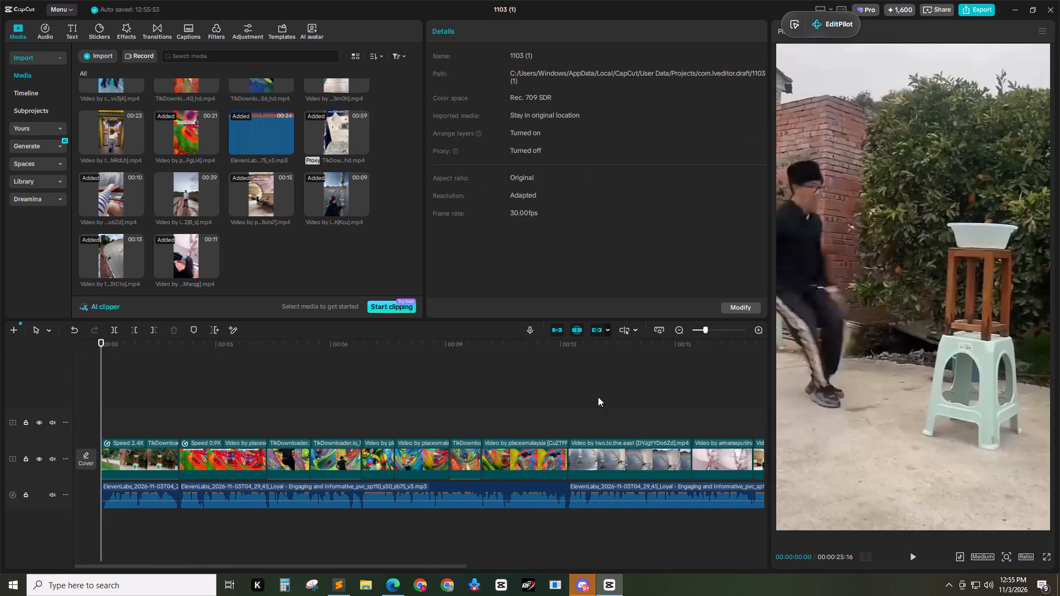
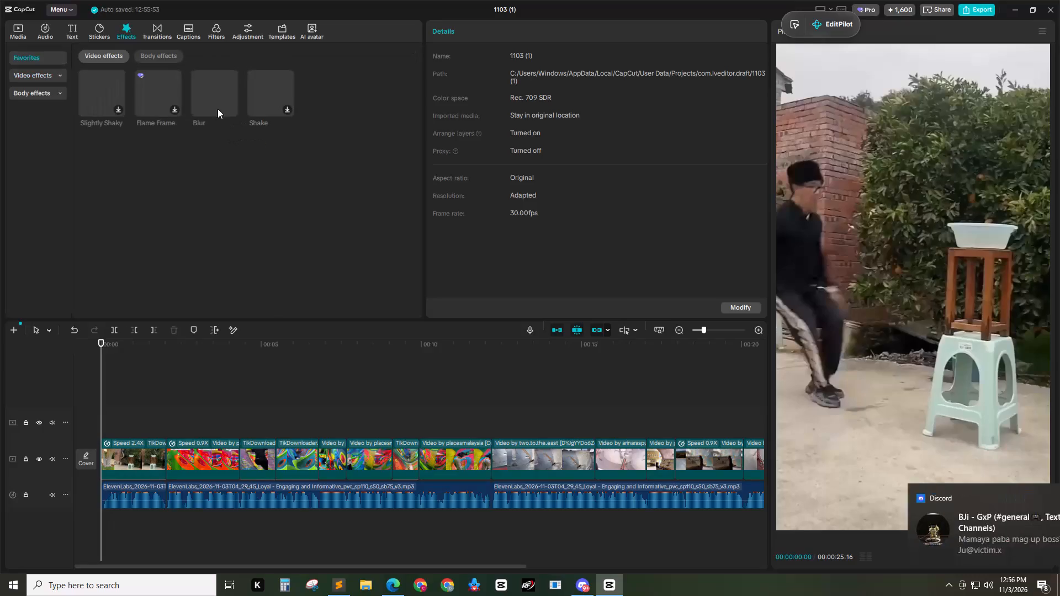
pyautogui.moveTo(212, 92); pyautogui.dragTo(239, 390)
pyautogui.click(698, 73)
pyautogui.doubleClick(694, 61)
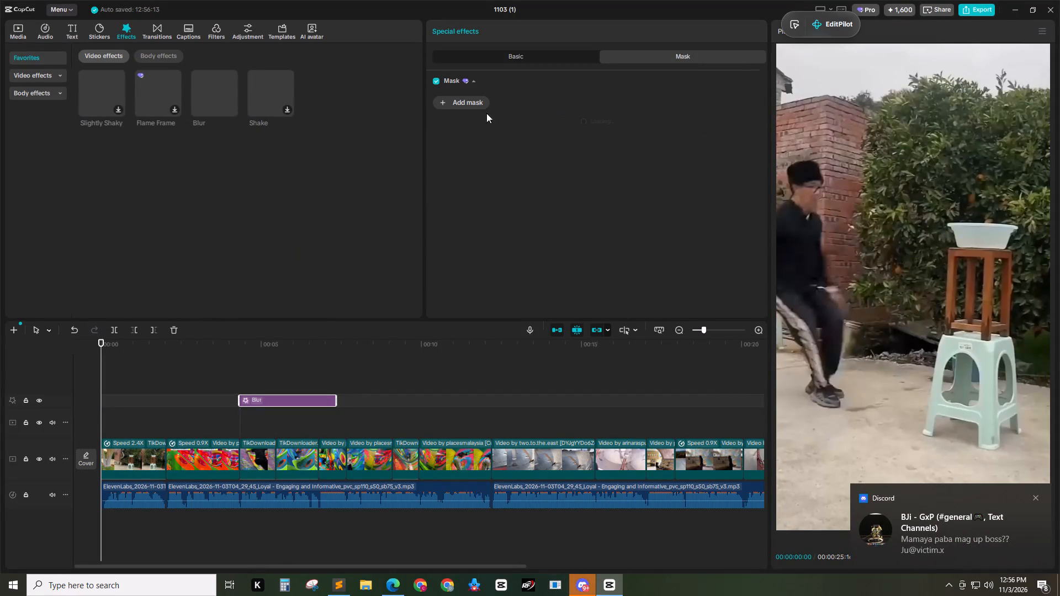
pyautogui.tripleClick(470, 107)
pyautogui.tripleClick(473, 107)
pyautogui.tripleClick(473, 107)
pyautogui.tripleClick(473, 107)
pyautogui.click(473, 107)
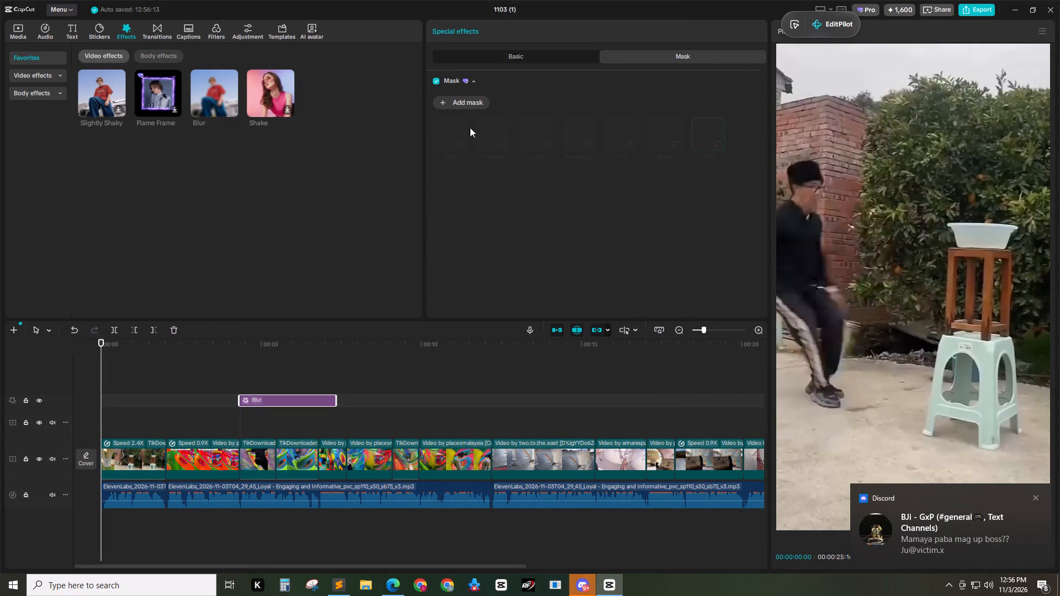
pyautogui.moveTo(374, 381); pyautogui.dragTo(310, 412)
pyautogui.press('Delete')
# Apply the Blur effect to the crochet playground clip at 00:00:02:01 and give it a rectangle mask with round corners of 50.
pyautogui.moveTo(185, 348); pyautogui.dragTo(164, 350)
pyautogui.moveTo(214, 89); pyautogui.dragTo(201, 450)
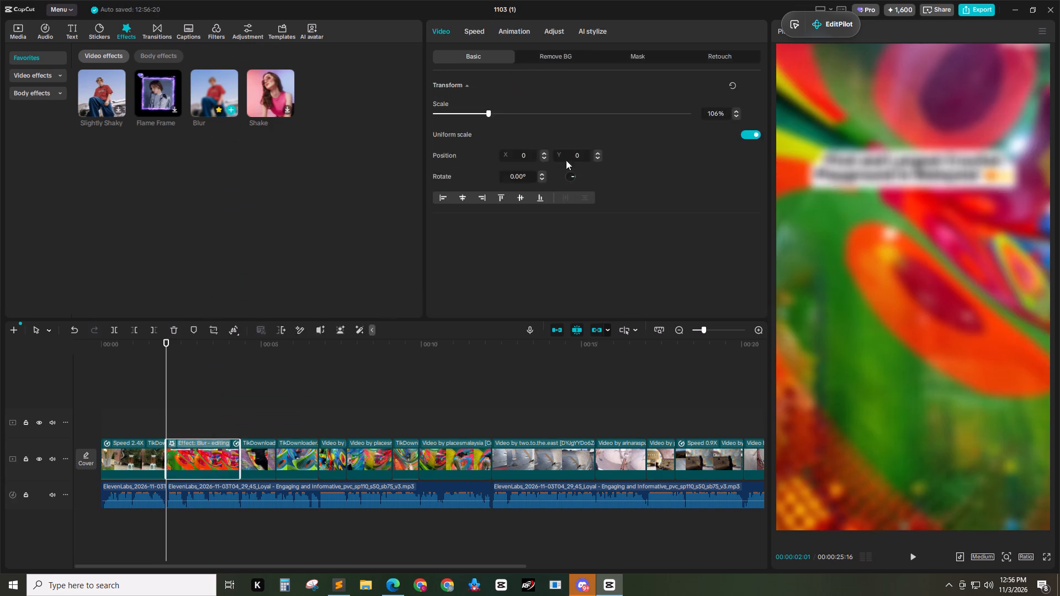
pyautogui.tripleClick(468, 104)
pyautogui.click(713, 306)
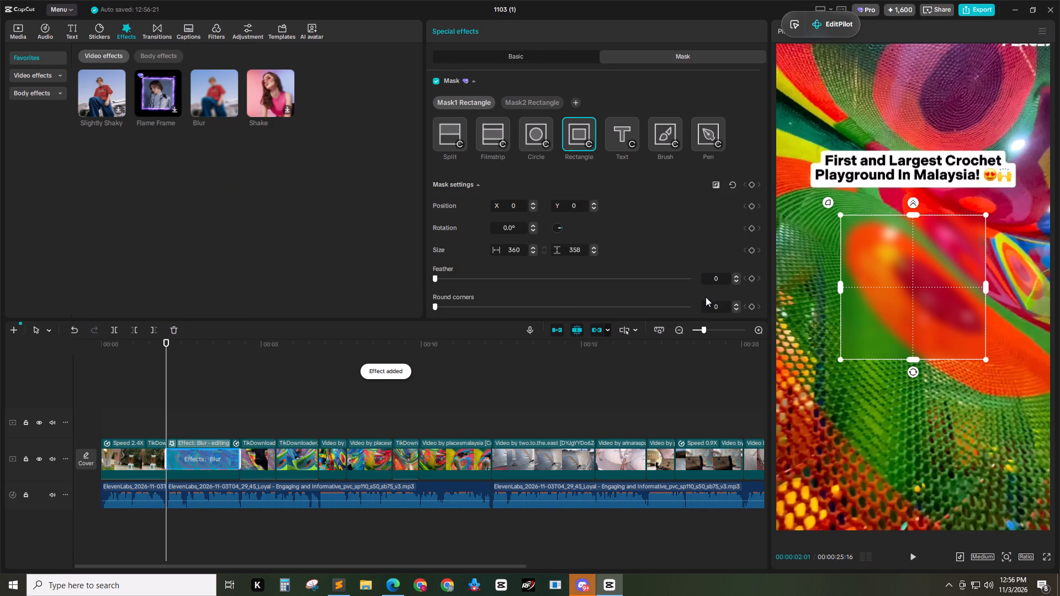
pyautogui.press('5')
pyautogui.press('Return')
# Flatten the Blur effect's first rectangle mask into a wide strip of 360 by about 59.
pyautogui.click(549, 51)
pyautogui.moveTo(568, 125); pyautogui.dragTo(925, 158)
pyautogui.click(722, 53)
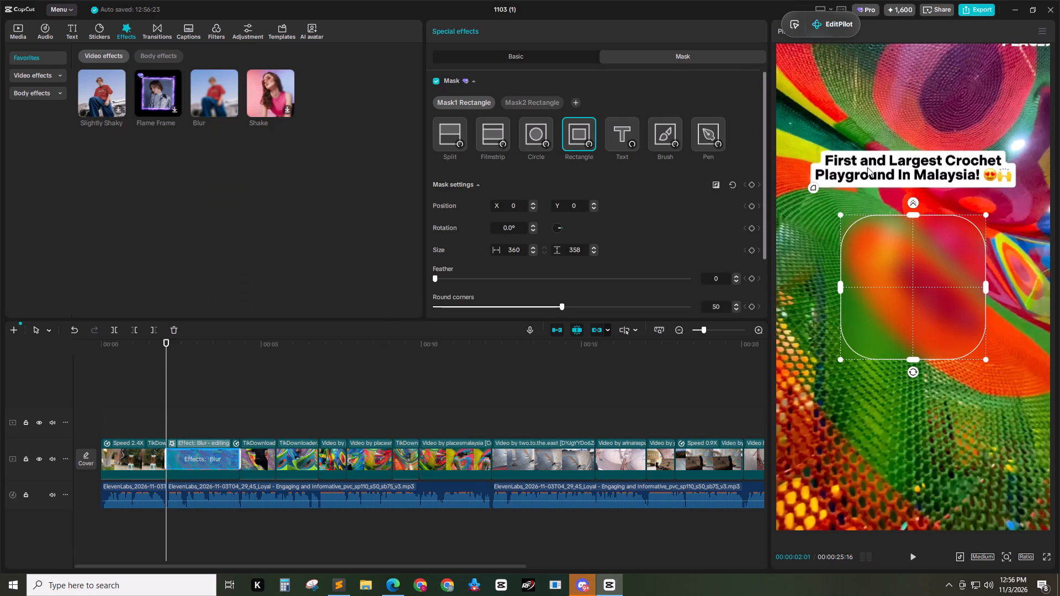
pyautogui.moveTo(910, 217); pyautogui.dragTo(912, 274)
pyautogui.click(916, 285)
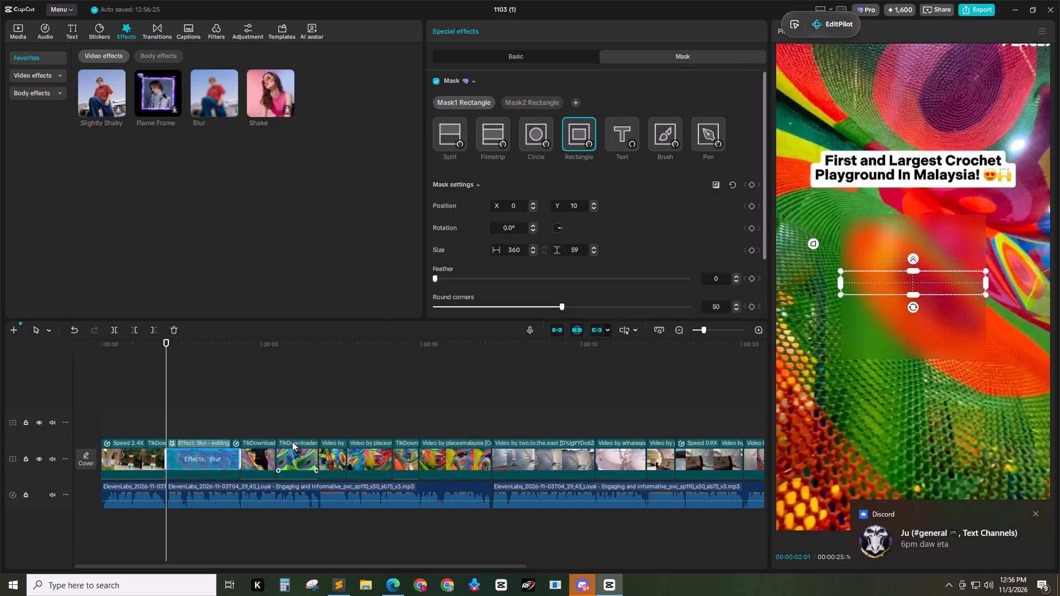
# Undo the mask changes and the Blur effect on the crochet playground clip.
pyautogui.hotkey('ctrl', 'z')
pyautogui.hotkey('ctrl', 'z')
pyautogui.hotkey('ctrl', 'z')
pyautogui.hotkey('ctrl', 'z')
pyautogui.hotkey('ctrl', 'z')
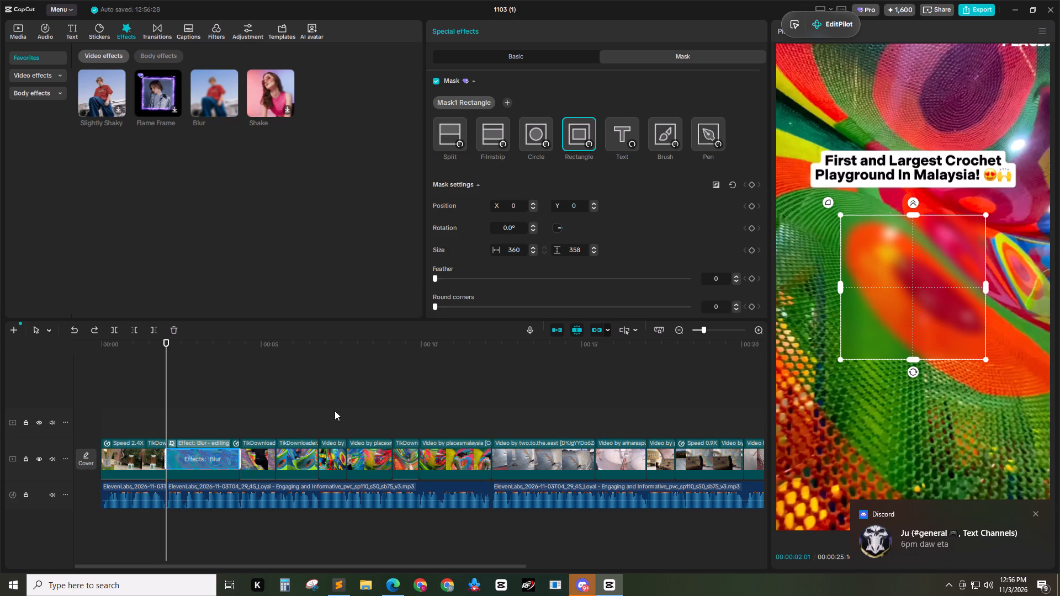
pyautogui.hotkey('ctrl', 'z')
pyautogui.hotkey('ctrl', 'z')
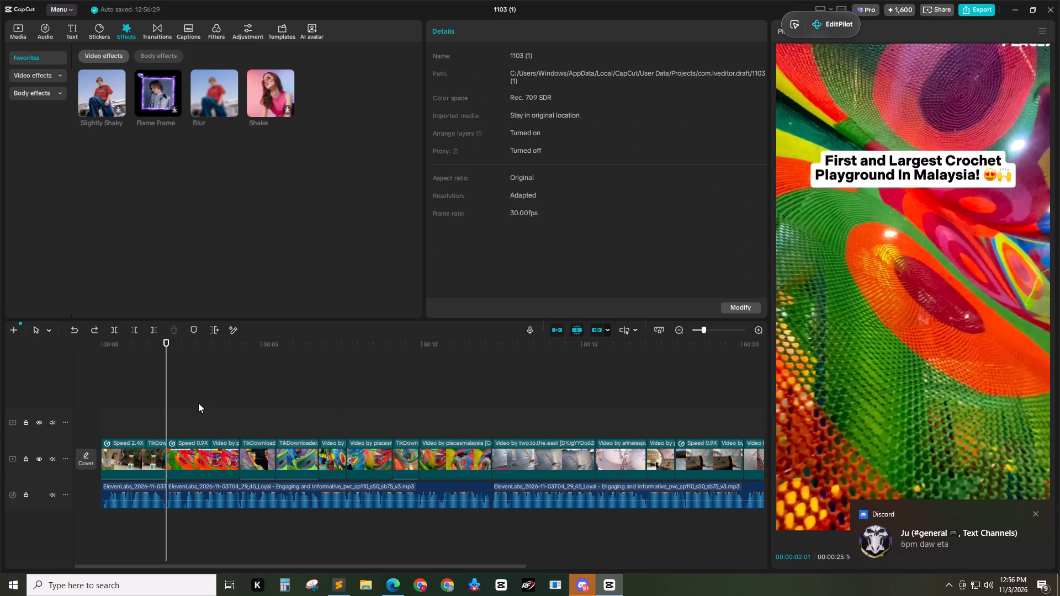
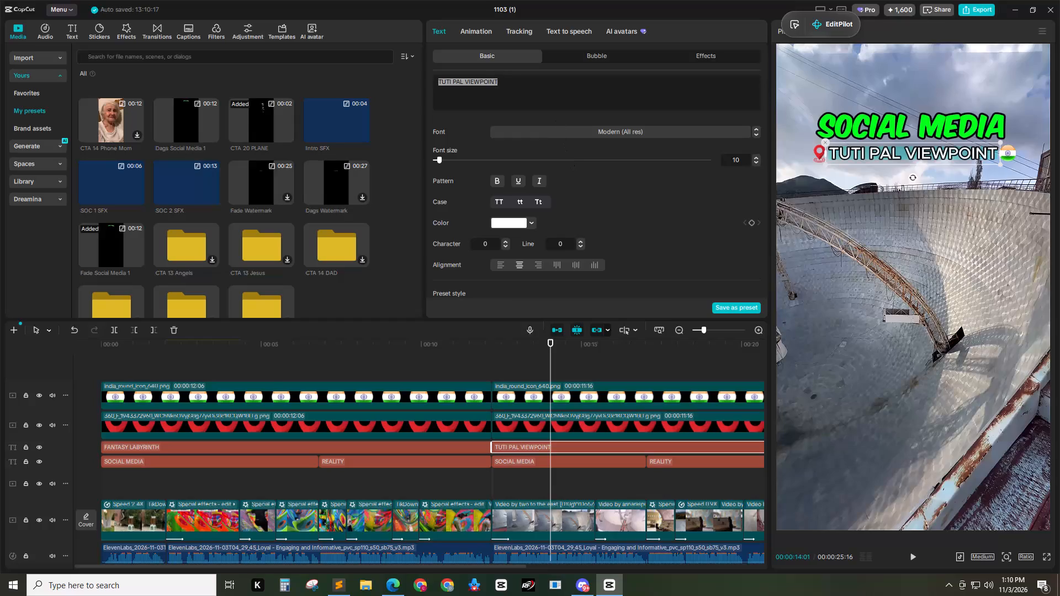
# Replace the TUTI PAL VIEWPOINT title text with ROT-54.
pyautogui.write('ROT-')
pyautogui.press('5')
pyautogui.press('4')
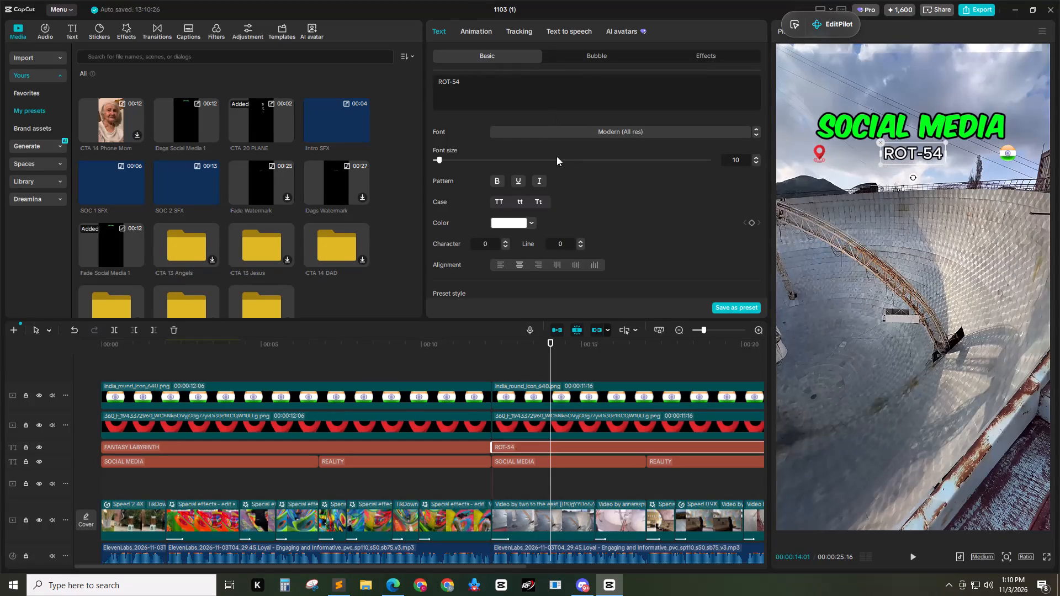
# Check the countries in the Sublime Text script, and open freeflagicons.com in a new Edge tab.
pyautogui.click(485, 353)
pyautogui.moveTo(488, 342); pyautogui.dragTo(410, 347)
pyautogui.click(346, 582)
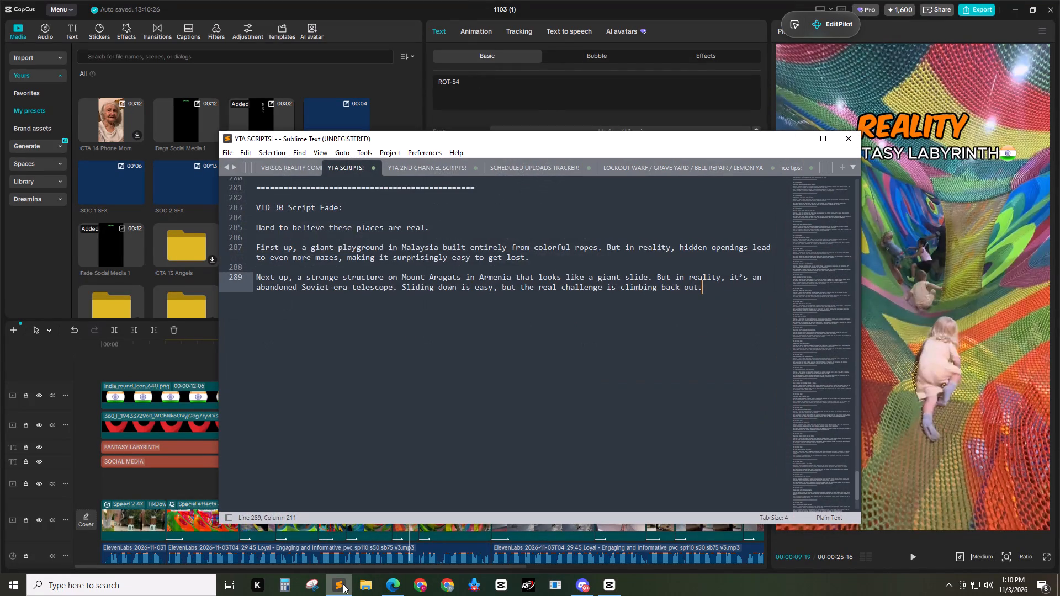
pyautogui.click(338, 586)
pyautogui.click(393, 582)
pyautogui.hotkey('ctrl', 't')
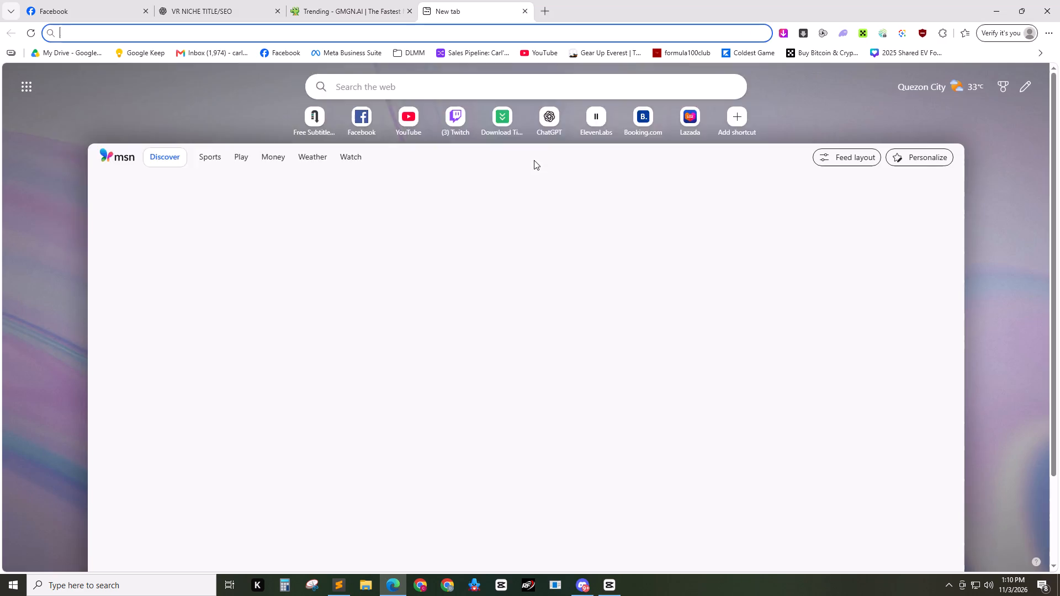
pyautogui.press('f')
pyautogui.press('r')
pyautogui.press('e')
pyautogui.press('Return')
pyautogui.click(216, 0)
pyautogui.click(464, 0)
pyautogui.rightClick(498, 1)
pyautogui.click(463, 0)
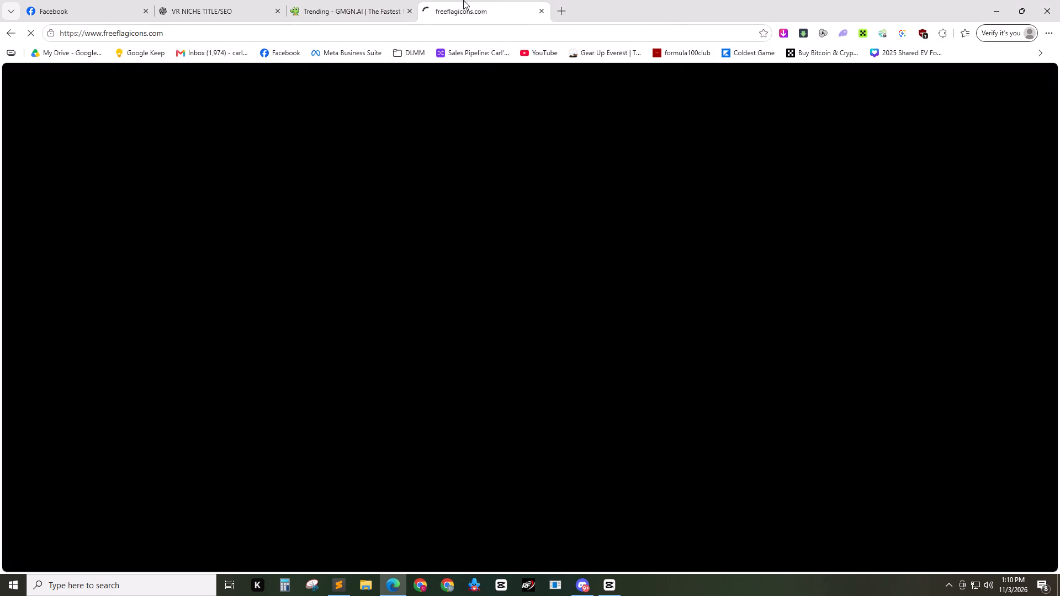
pyautogui.click(367, 0)
pyautogui.doubleClick(591, 155)
pyautogui.click(543, 0)
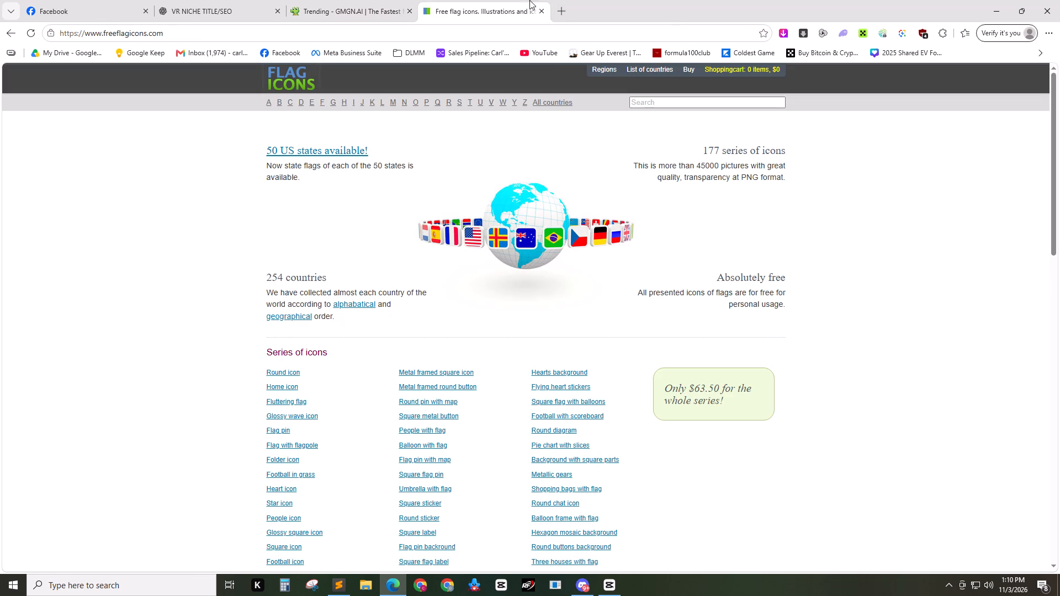
# Search the flag site for "malay" and open Malaysia's icon page in a separate tab.
pyautogui.click(691, 104)
pyautogui.press(',')
pyautogui.hotkey('ctrl', 'a')
pyautogui.write('malay')
pyautogui.middleClick(474, 129)
pyautogui.middleClick(475, 126)
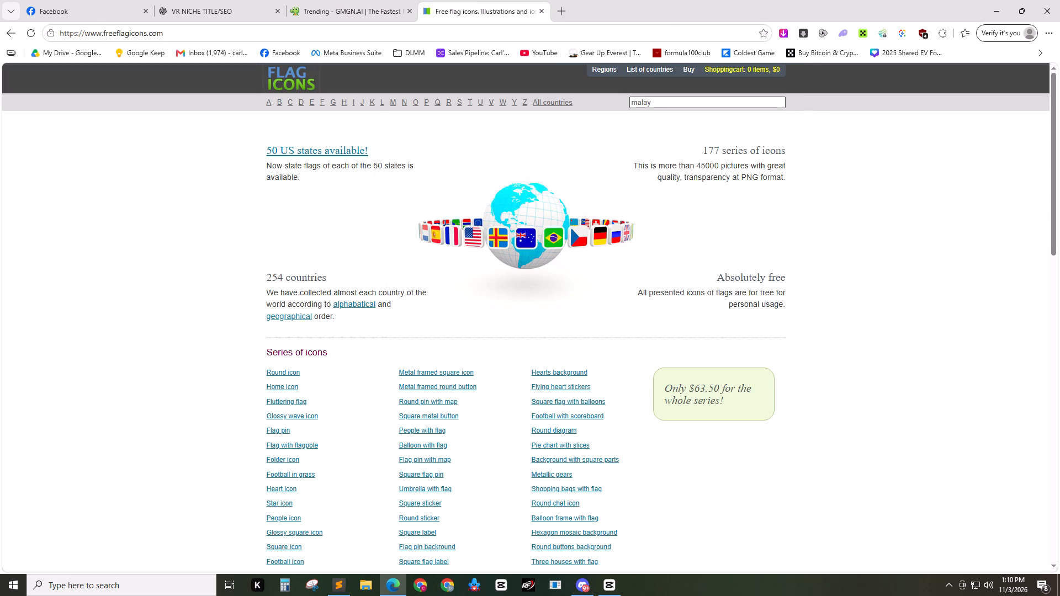
pyautogui.click(655, 105)
pyautogui.middleClick(471, 116)
pyautogui.middleClick(470, 119)
pyautogui.click(667, 104)
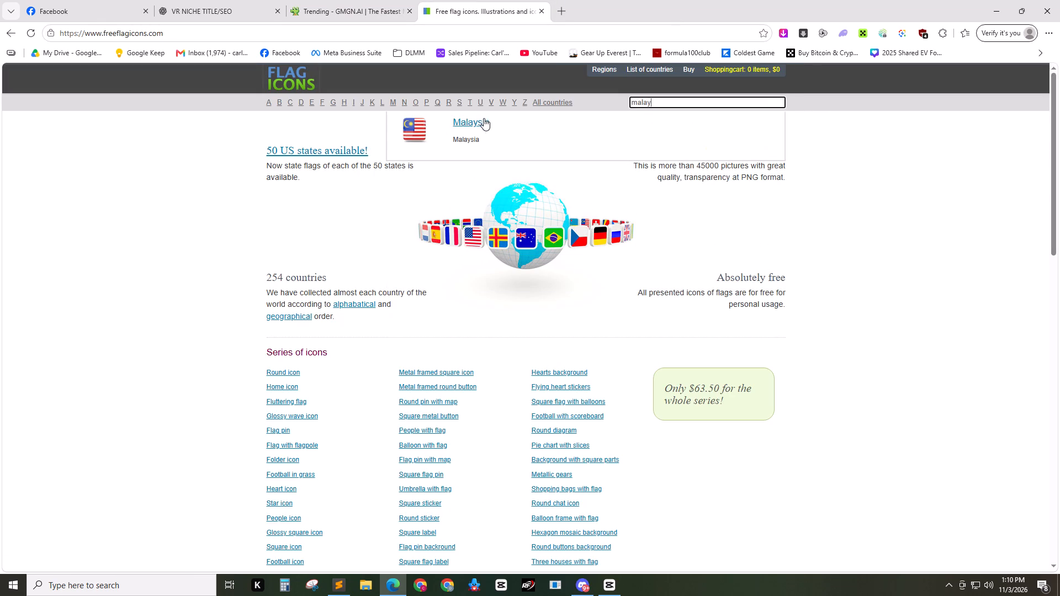
pyautogui.middleClick(483, 118)
# Search the flag site for "arme" and open Armenia's icon page.
pyautogui.click(681, 110)
pyautogui.moveTo(680, 103); pyautogui.dragTo(540, 104)
pyautogui.press('a')
pyautogui.press('r')
pyautogui.write(',m')
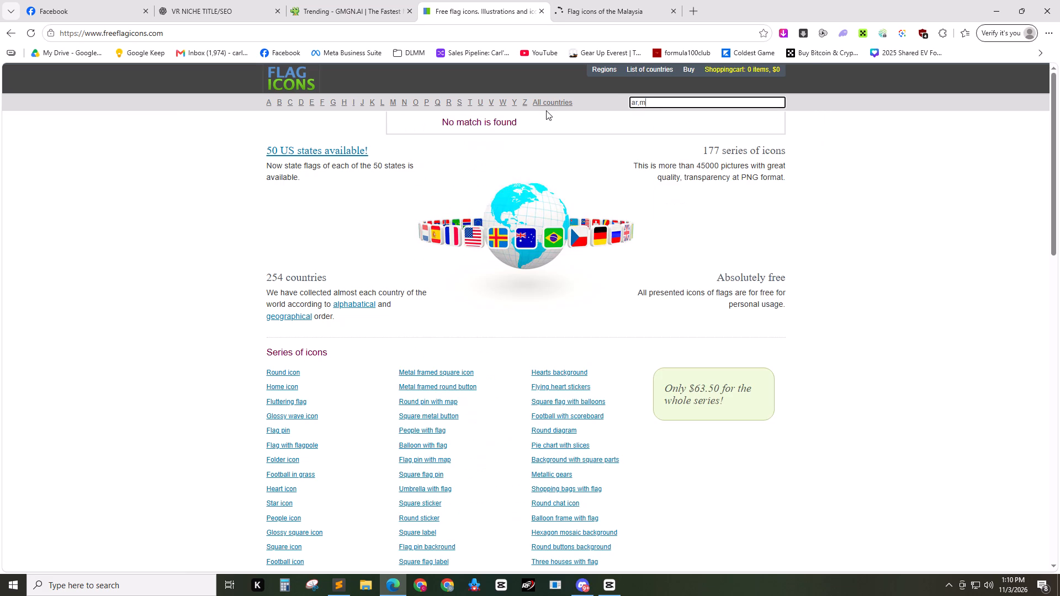
pyautogui.hotkey('ctrl', 'a')
pyautogui.write('arme')
pyautogui.click(478, 121)
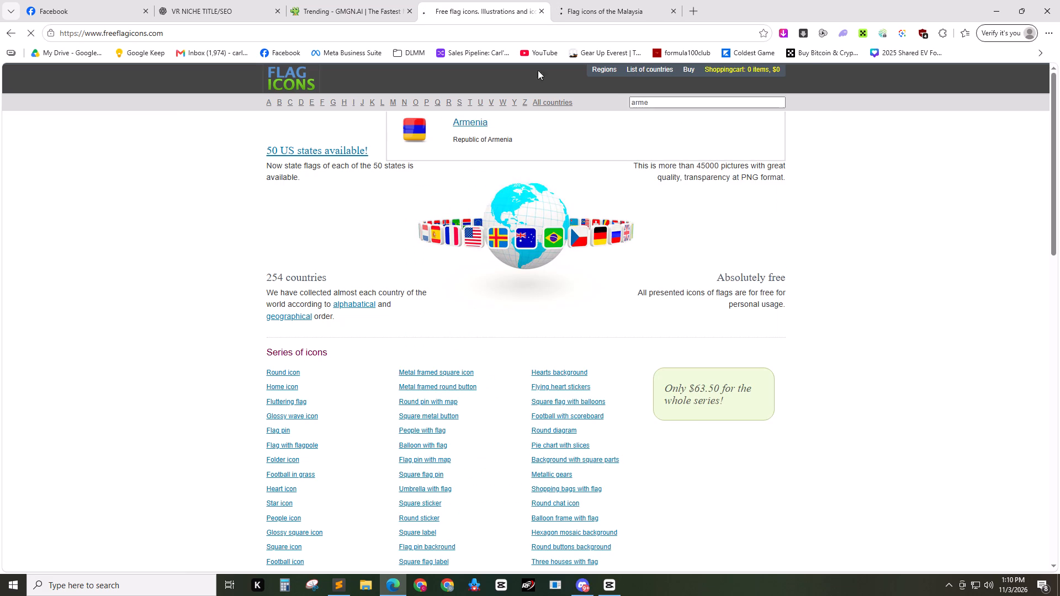
# Open the free download pages of the round flag icons for Malaysia and Armenia.
pyautogui.click(605, 0)
pyautogui.click(275, 243)
pyautogui.click(542, 0)
pyautogui.click(285, 241)
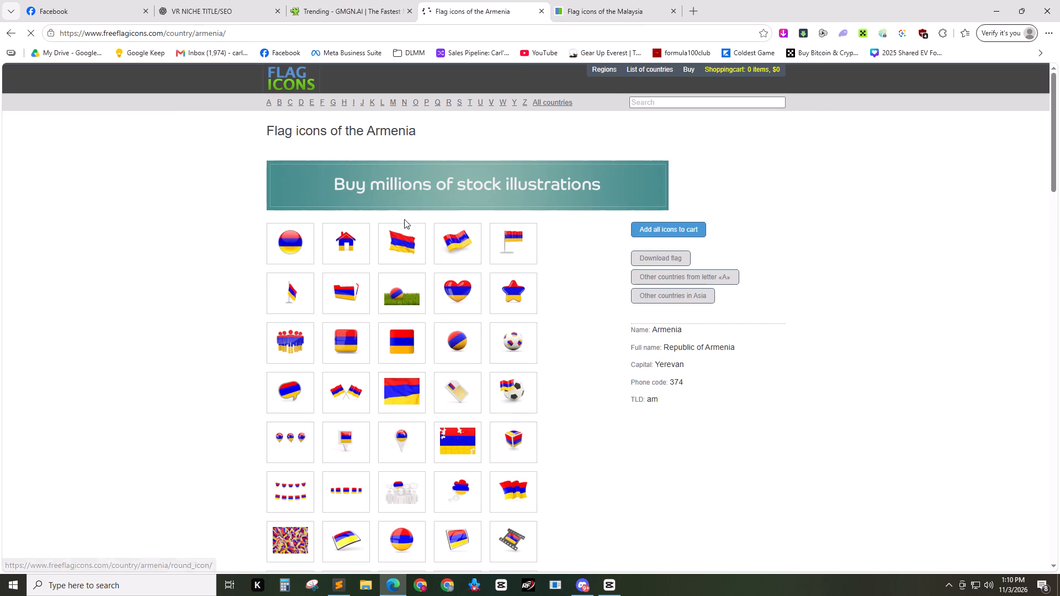
pyautogui.moveTo(639, 0); pyautogui.dragTo(530, 0)
pyautogui.click(617, 0)
pyautogui.click(438, 0)
pyautogui.scroll(-3, 411, 397)
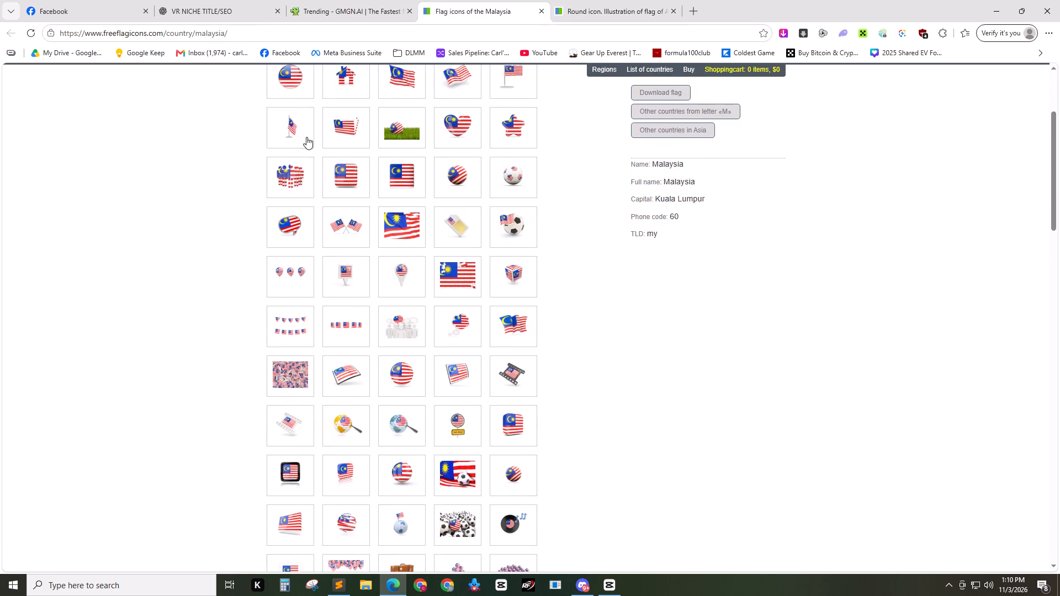
pyautogui.click(293, 89)
pyautogui.scroll(-2, 437, 392)
pyautogui.click(482, 353)
pyautogui.hotkey('ctrl', 'Tab')
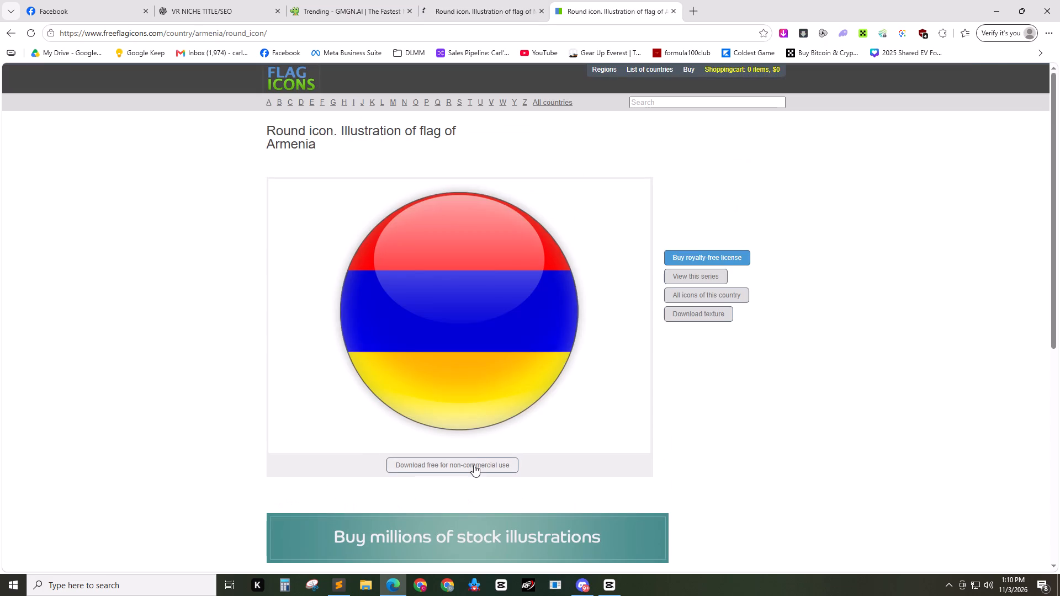
pyautogui.click(474, 465)
# Download the Malaysia and Armenia round flags at 640 px and close both flag tabs.
pyautogui.hotkey('ctrl', 'Tab')
pyautogui.click(573, 0)
pyautogui.click(502, 0)
pyautogui.scroll(-1, 488, 469)
pyautogui.scroll(-3, 441, 493)
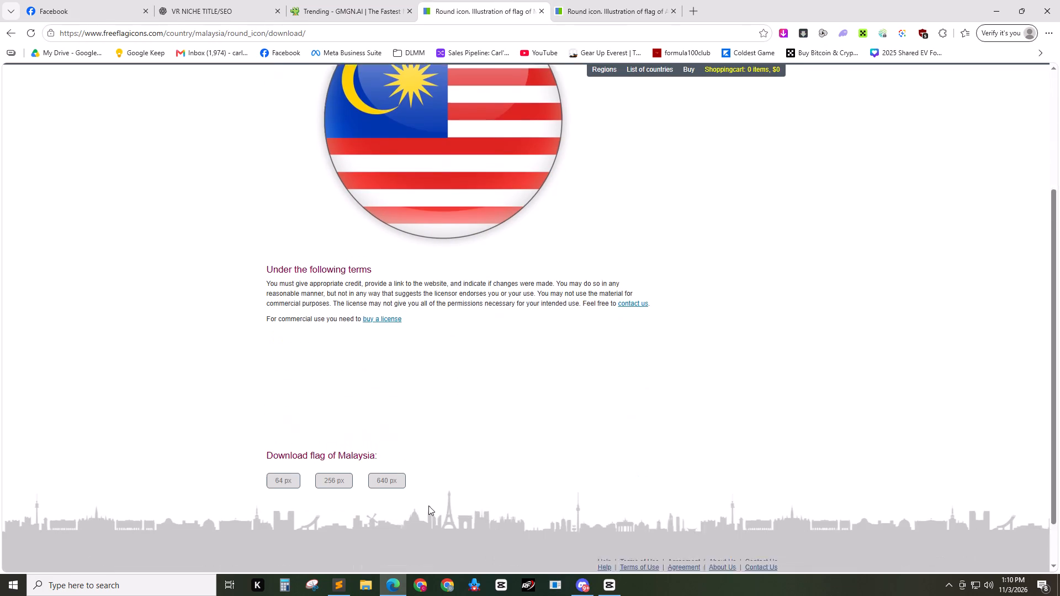
pyautogui.click(373, 440)
pyautogui.hotkey('ctrl', 'Tab')
pyautogui.scroll(-5, 439, 486)
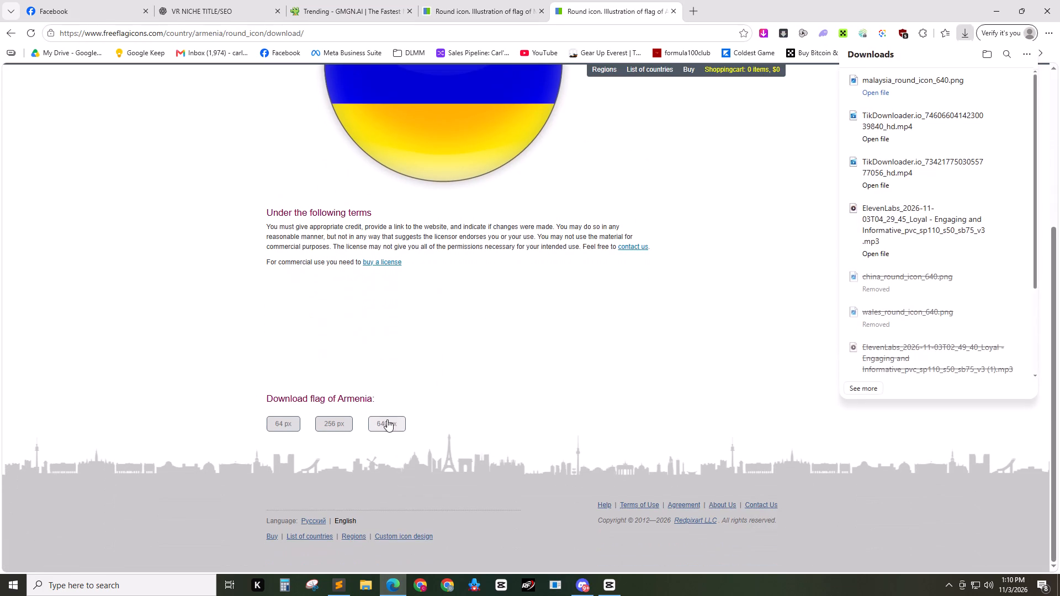
pyautogui.click(387, 419)
pyautogui.click(493, 0)
pyautogui.hotkey('ctrl', 'w')
pyautogui.hotkey('ctrl', 'w')
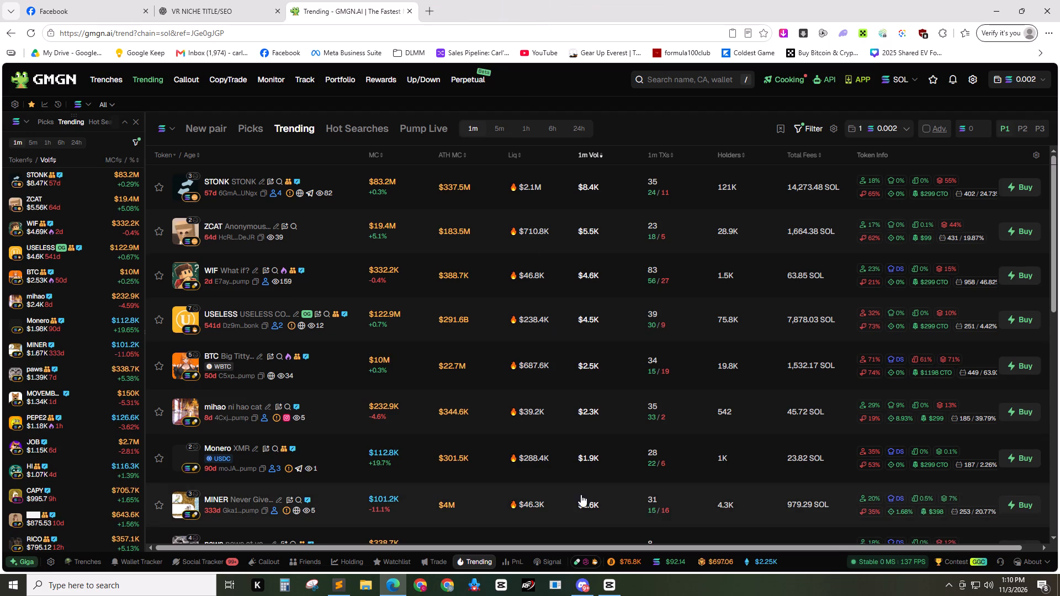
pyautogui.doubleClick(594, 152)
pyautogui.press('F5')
# Return to CapCut and import armenia_round_icon_640.png and malaysia_round_icon_640.png from Downloads.
pyautogui.click(608, 582)
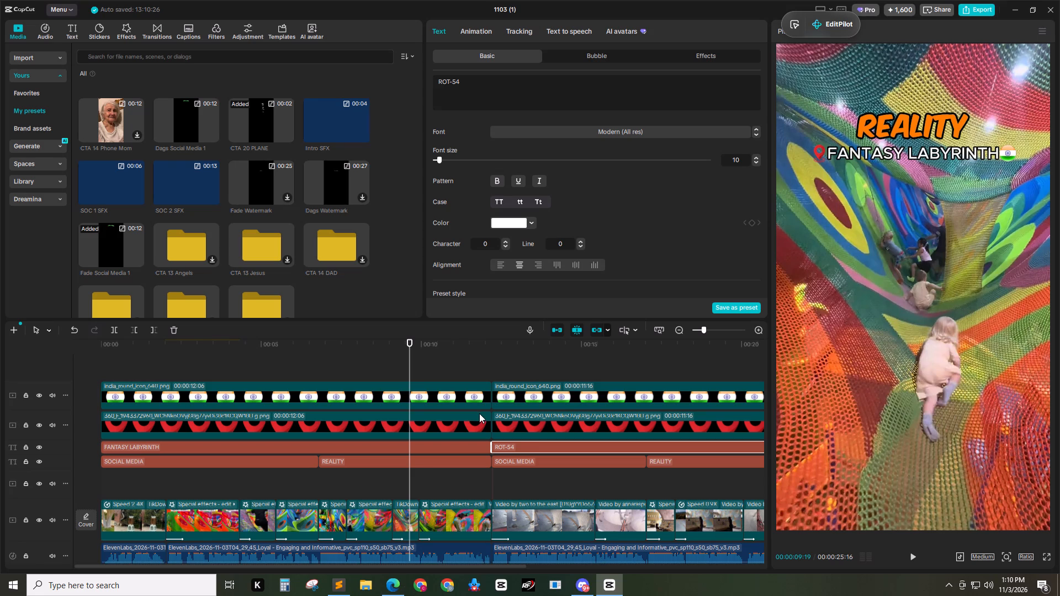
pyautogui.click(361, 283)
pyautogui.hotkey('ctrl', 'i')
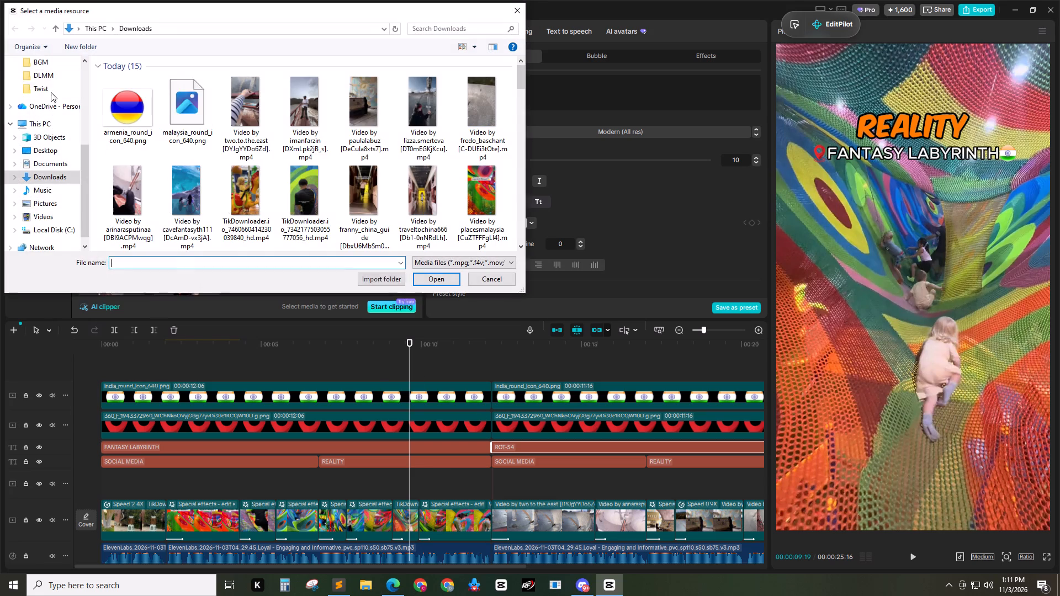
pyautogui.click(125, 123)
pyautogui.keyDown('ctrl'); pyautogui.click(181, 117); pyautogui.keyUp('ctrl')
pyautogui.click(438, 279)
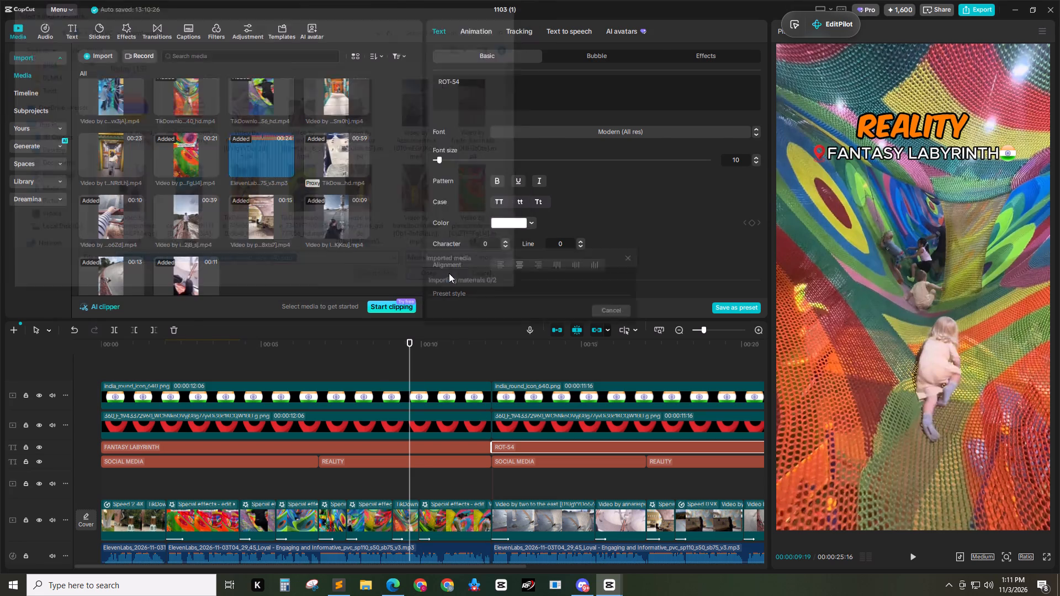
# Add the Malaysia and Armenia flags to the timeline above the India flags, starting the Armenia flag where the ROT-54 title begins.
pyautogui.moveTo(331, 264); pyautogui.dragTo(310, 371)
pyautogui.click(555, 393)
pyautogui.moveTo(533, 396); pyautogui.dragTo(399, 364)
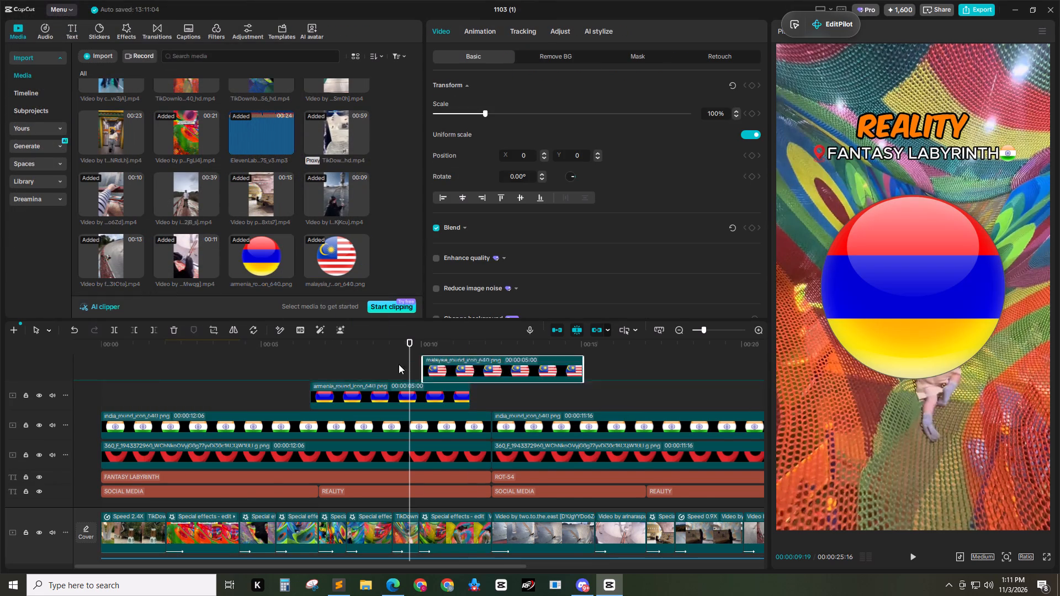
pyautogui.moveTo(399, 364); pyautogui.dragTo(193, 377)
pyautogui.click(356, 421)
pyautogui.moveTo(349, 426); pyautogui.dragTo(526, 427)
pyautogui.moveTo(514, 426); pyautogui.dragTo(525, 426)
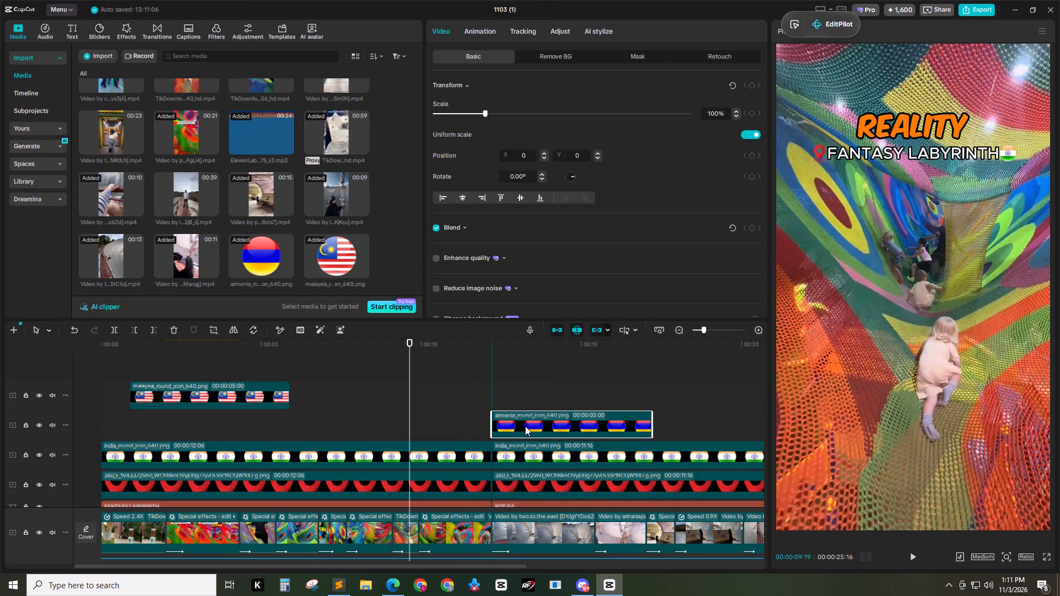
pyautogui.moveTo(525, 426); pyautogui.dragTo(520, 426)
# Start the Malaysia flag at the timeline's beginning with a 00:00:12:06 duration, and extend the Armenia flag to 00:00:11:16.
pyautogui.moveTo(229, 392); pyautogui.dragTo(158, 423)
pyautogui.moveTo(263, 395); pyautogui.dragTo(627, 414)
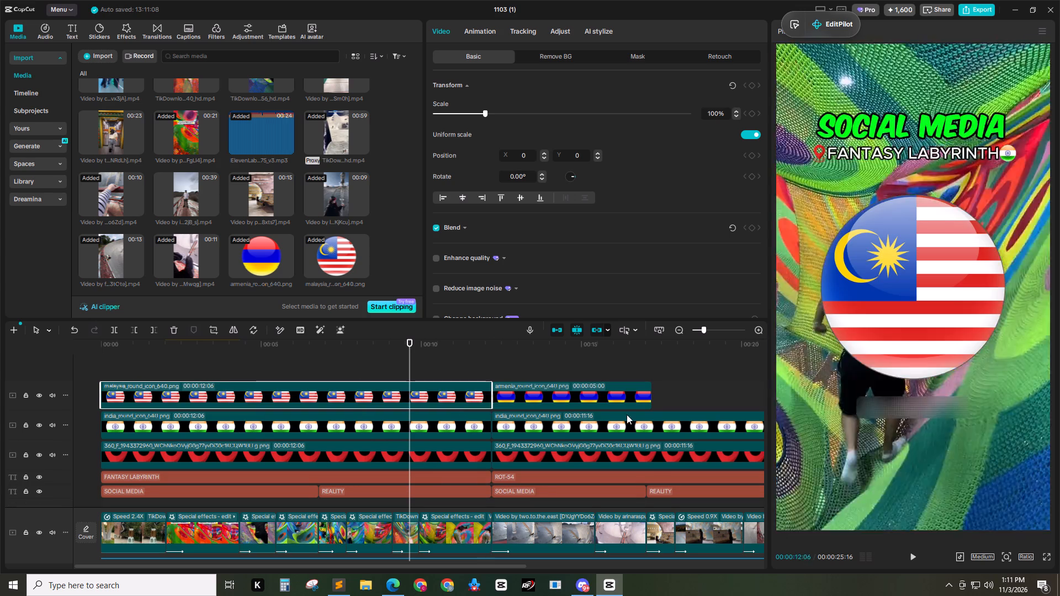
pyautogui.moveTo(627, 414); pyautogui.dragTo(625, 414)
pyautogui.click(596, 400)
pyautogui.click(683, 328)
pyautogui.moveTo(378, 391); pyautogui.dragTo(475, 398)
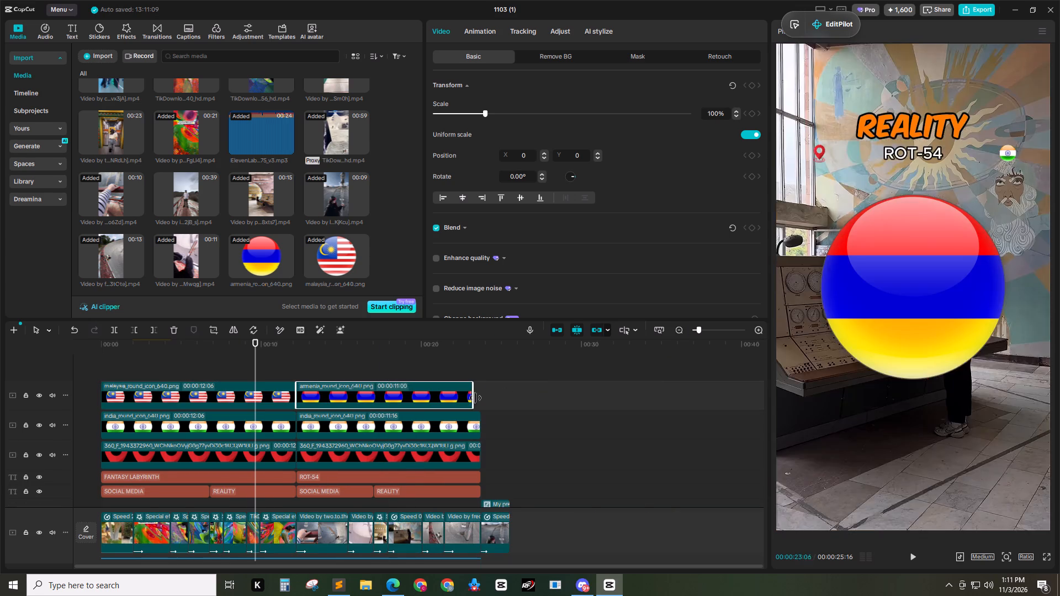
pyautogui.moveTo(475, 398); pyautogui.dragTo(478, 398)
# Scale the Malaysia and Armenia flags to 9% and disable both clips.
pyautogui.keyDown('ctrl'); pyautogui.click(275, 393); pyautogui.keyUp('ctrl')
pyautogui.click(714, 115)
pyautogui.hotkey('ctrl', 'a')
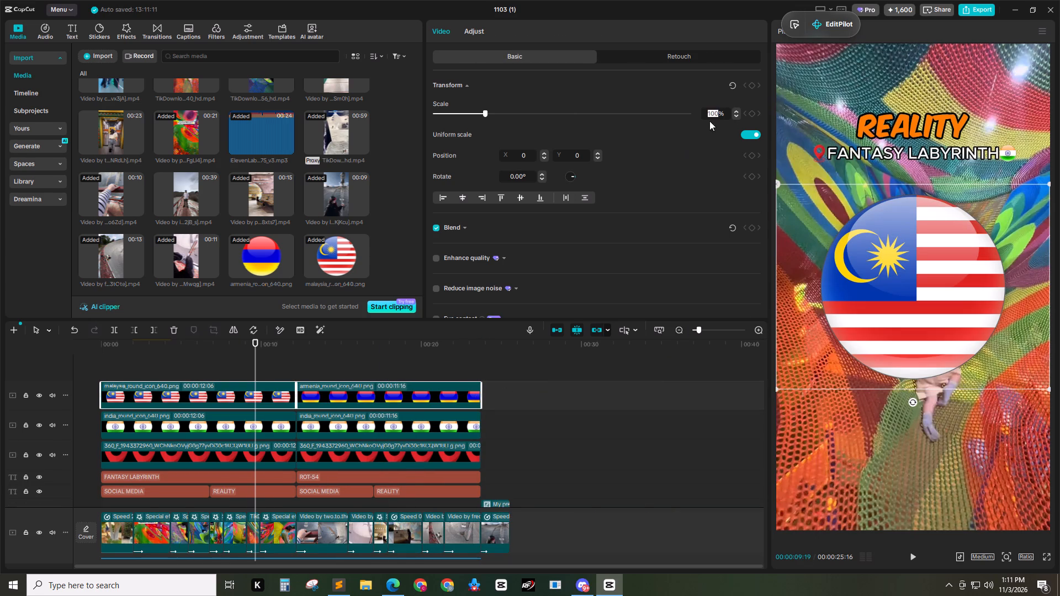
pyautogui.press('9')
pyautogui.press('Return')
pyautogui.press('v')
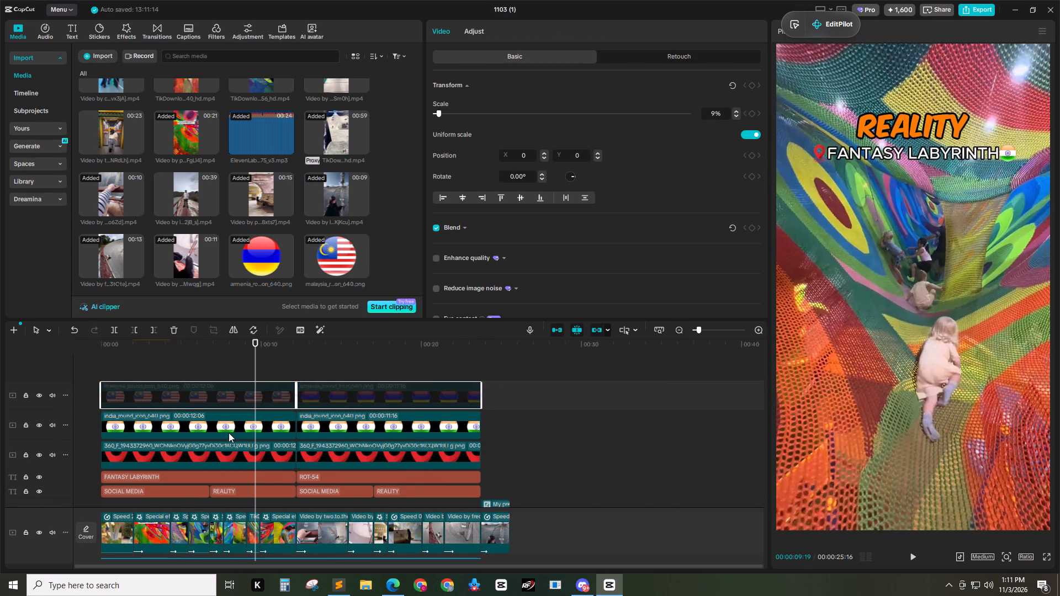
# Move the India flag beside FANTASY LABYRINTH, trying X positions 840 and 800 and settling on 790.
pyautogui.click(229, 433)
pyautogui.click(524, 155)
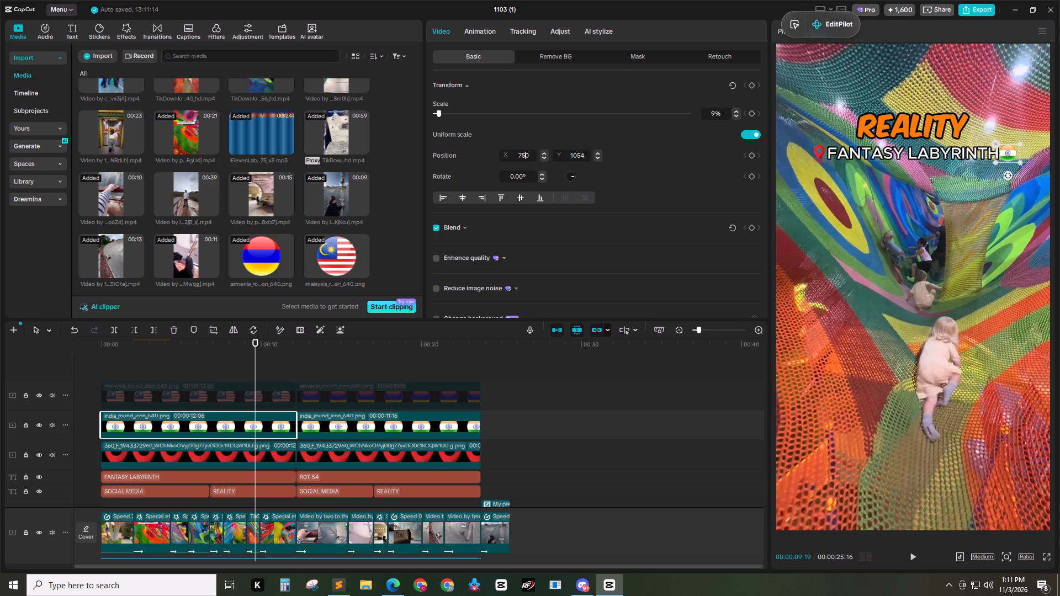
pyautogui.hotkey('ctrl', 'a')
pyautogui.write('84')
pyautogui.press('0')
pyautogui.press('Return')
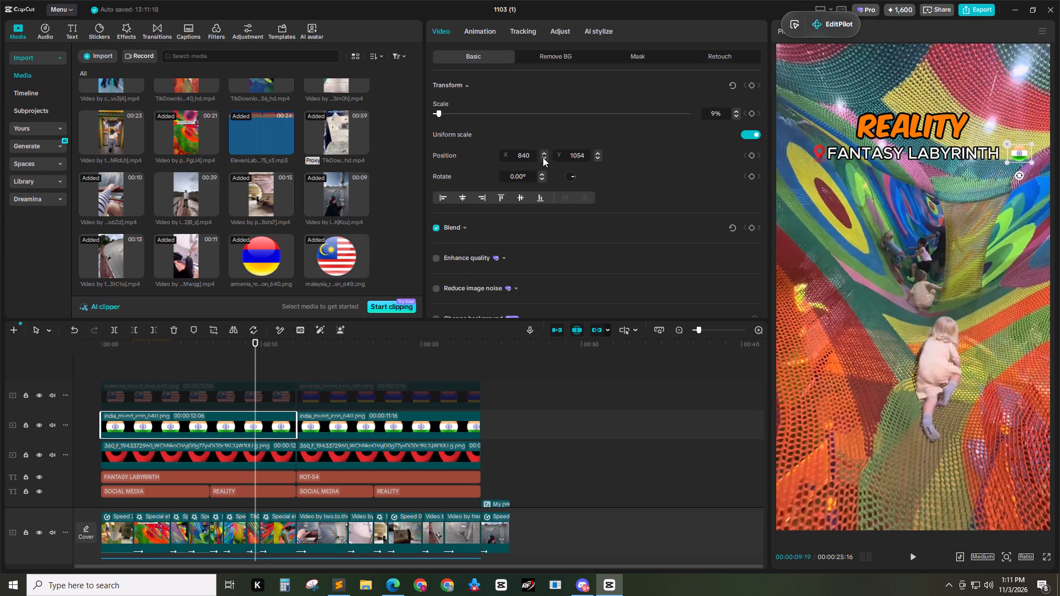
pyautogui.moveTo(533, 152); pyautogui.dragTo(497, 152)
pyautogui.press('8')
pyautogui.press('0')
pyautogui.press('0')
pyautogui.press('Return')
pyautogui.moveTo(531, 156); pyautogui.dragTo(507, 155)
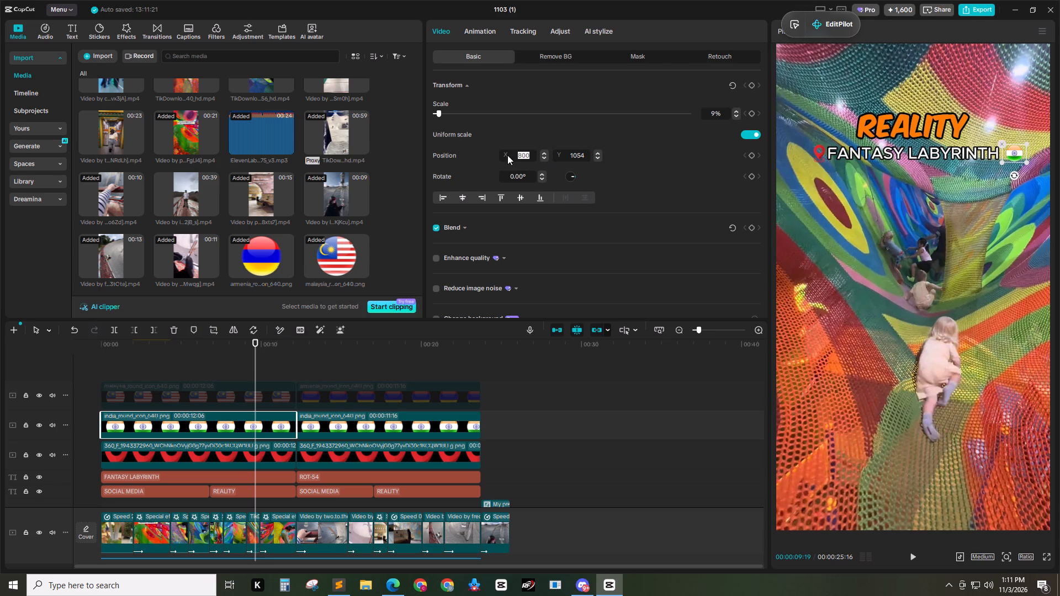
pyautogui.press('7')
pyautogui.press('9')
pyautogui.press('0')
pyautogui.press('Return')
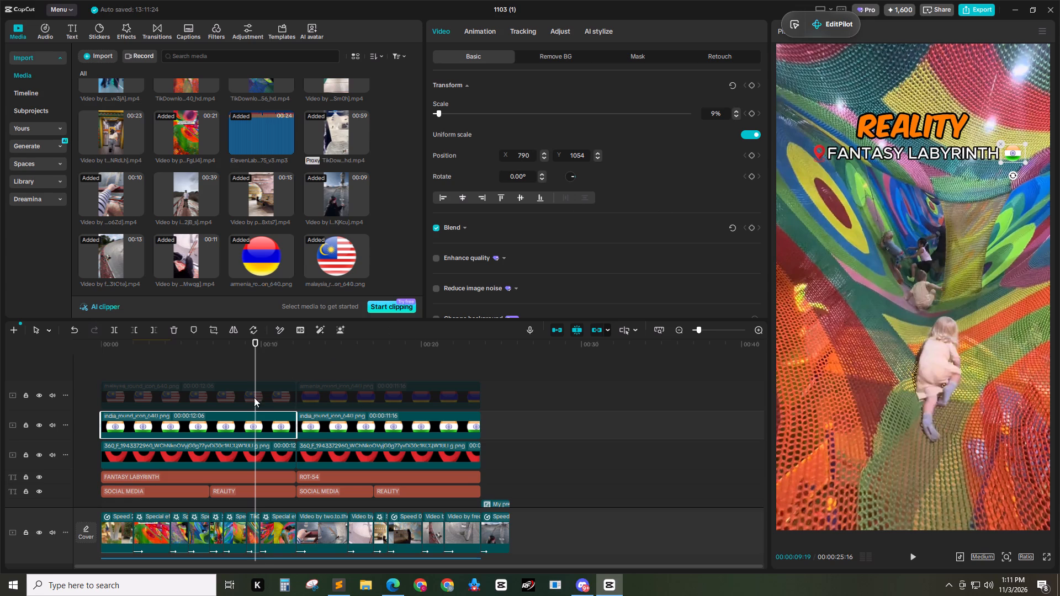
# Set the red location pin beside FANTASY LABYRINTH to an X position of -760.
pyautogui.click(264, 456)
pyautogui.doubleClick(528, 154)
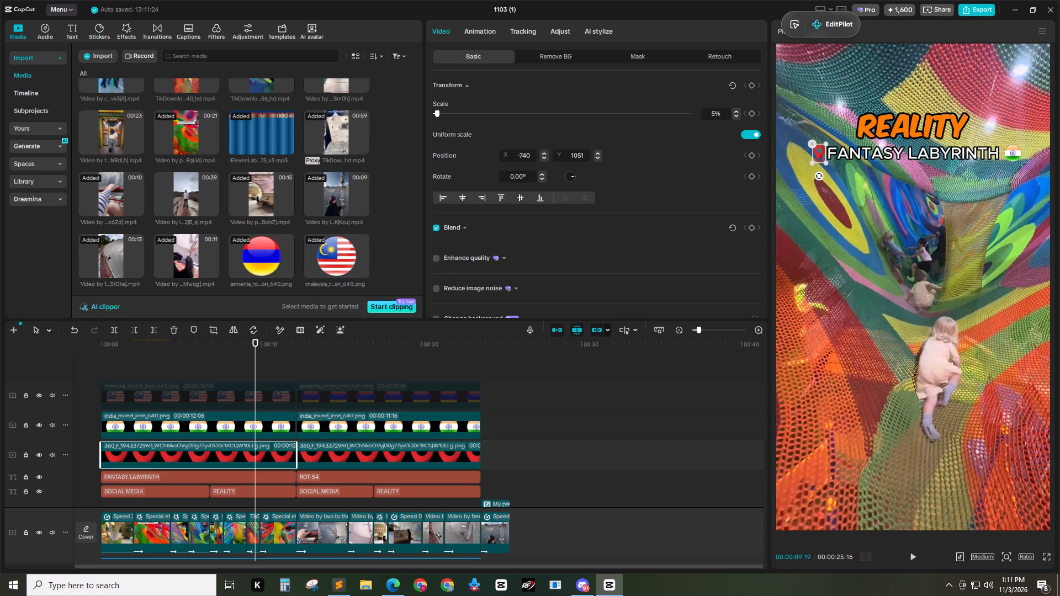
pyautogui.press('BackSpace')
pyautogui.press('6')
pyautogui.press('Return')
# Move the India flag beside the ROT-54 title, trying X positions 380 and 280 and settling on 340.
pyautogui.click(393, 425)
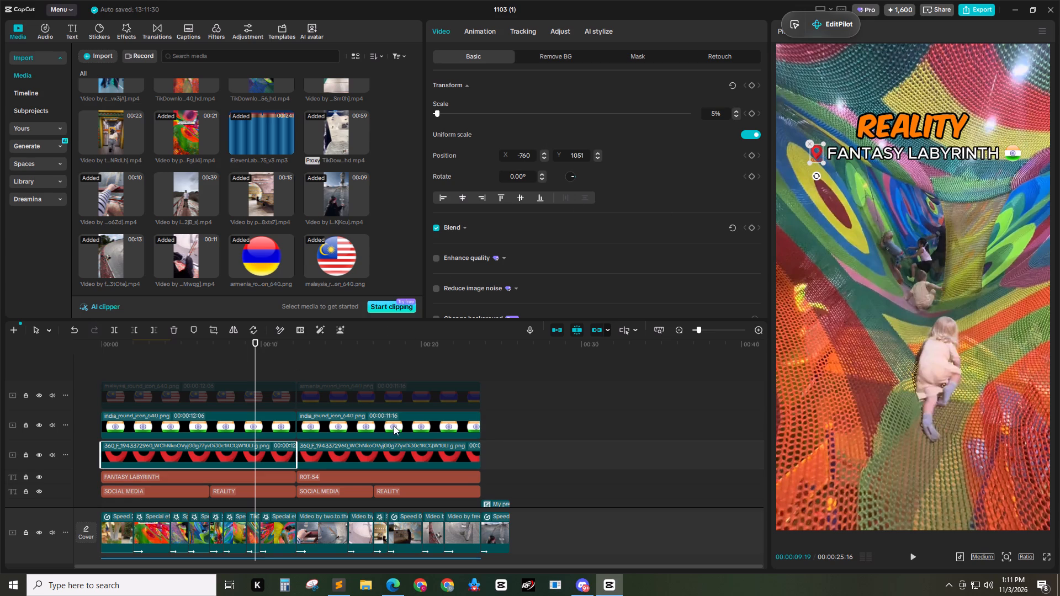
pyautogui.click(346, 348)
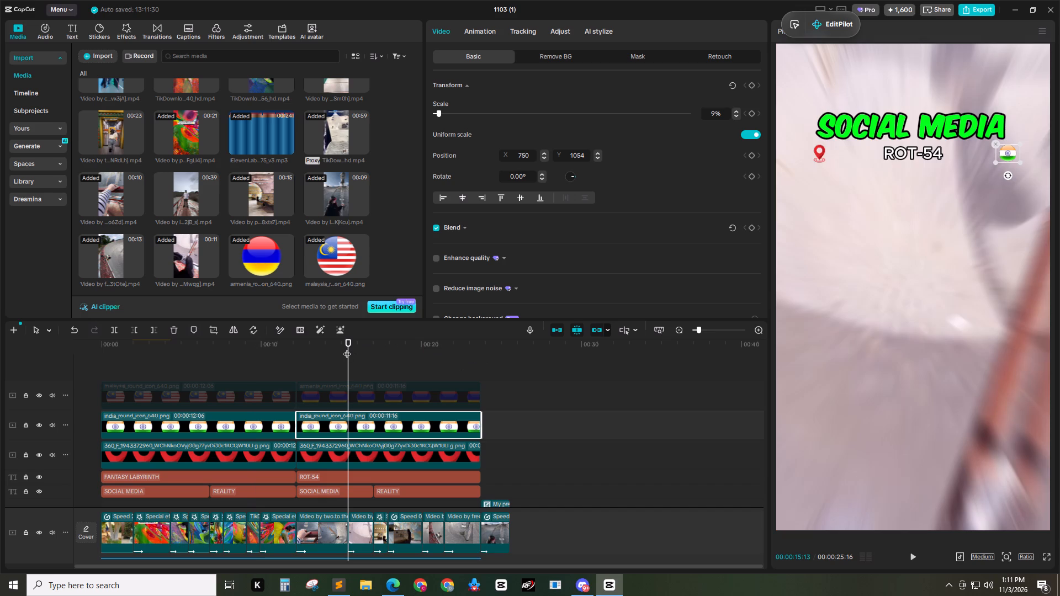
pyautogui.moveTo(533, 156); pyautogui.dragTo(497, 155)
pyautogui.press('3')
pyautogui.press('8')
pyautogui.press('0')
pyautogui.press('Return')
pyautogui.moveTo(530, 153); pyautogui.dragTo(508, 157)
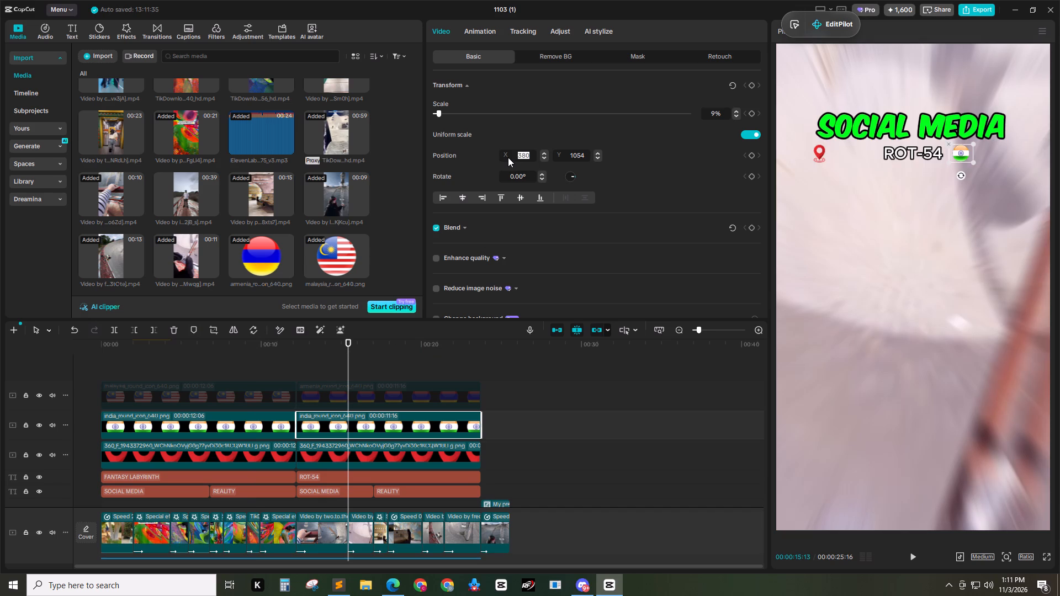
pyautogui.press('2')
pyautogui.press('8')
pyautogui.press('0')
pyautogui.press('Return')
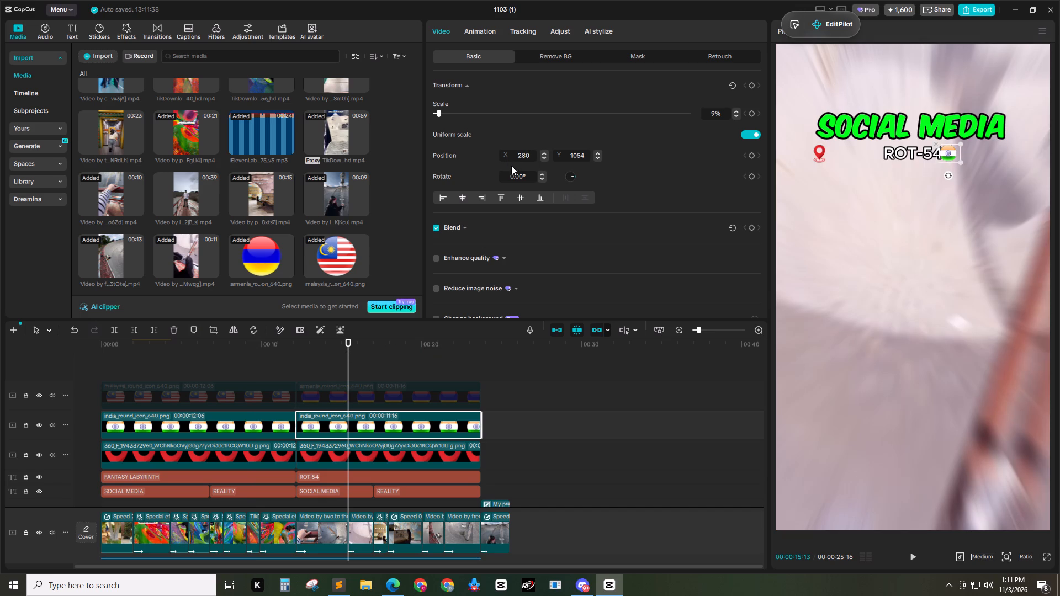
pyautogui.moveTo(530, 156); pyautogui.dragTo(508, 156)
pyautogui.write('34')
pyautogui.press('0')
pyautogui.press('Return')
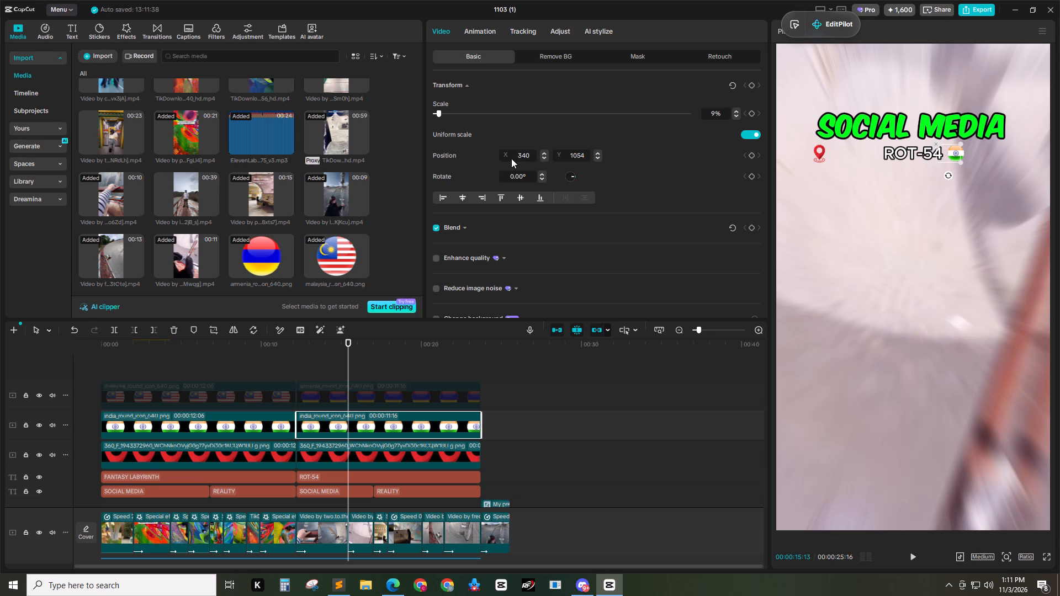
# Move the red location pin beside ROT-54, trying X positions -350, -300 and -330 and settling on -320.
pyautogui.click(427, 454)
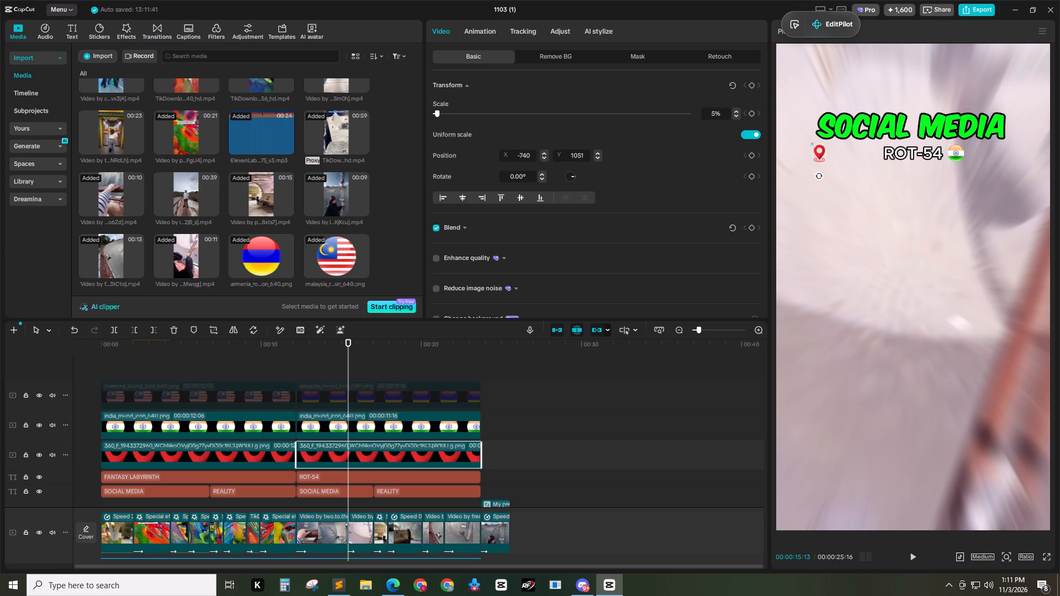
pyautogui.moveTo(531, 155); pyautogui.dragTo(520, 155)
pyautogui.press('3')
pyautogui.press('5')
pyautogui.press('0')
pyautogui.press('Return')
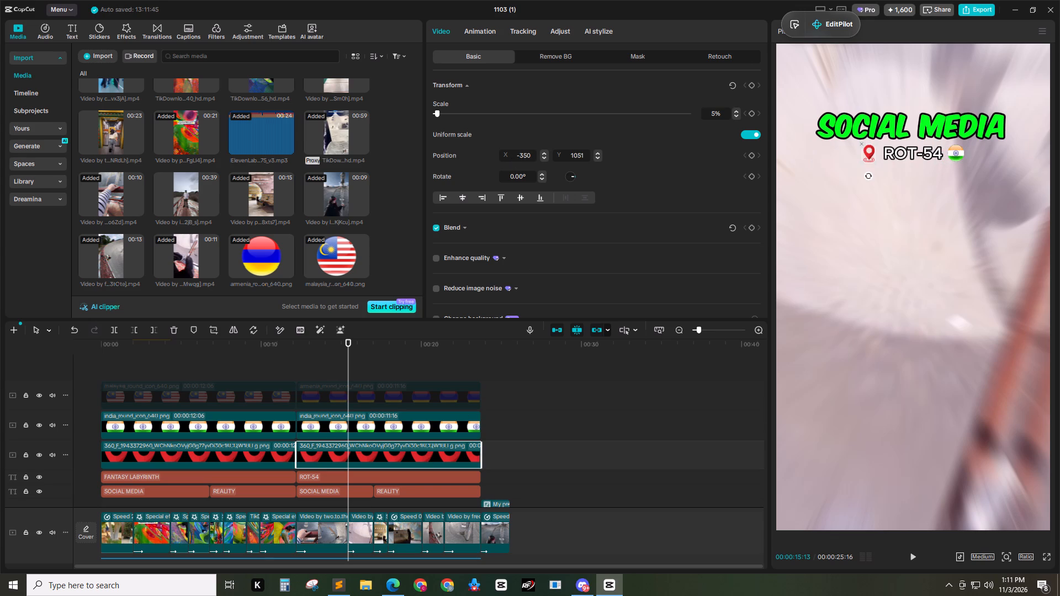
pyautogui.click(525, 155)
pyautogui.press('BackSpace')
pyautogui.press('3')
pyautogui.press('Right')
pyautogui.press('BackSpace')
pyautogui.write('0-')
pyautogui.press('BackSpace')
pyautogui.press('0')
pyautogui.press('Return')
pyautogui.click(527, 155)
pyautogui.press('BackSpace')
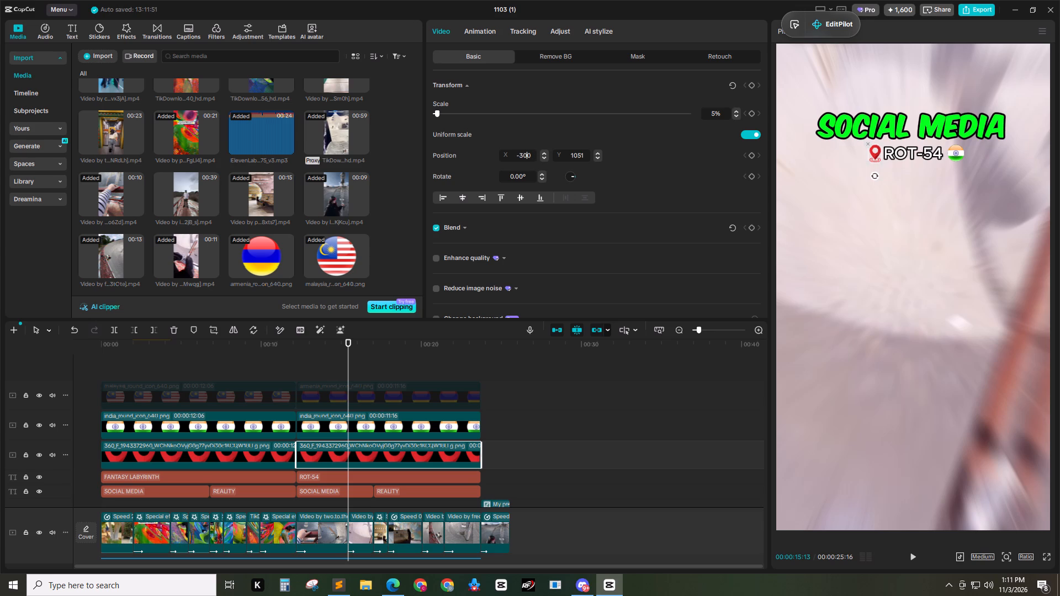
pyautogui.press('3')
pyautogui.press('Return')
pyautogui.click(528, 155)
pyautogui.press('BackSpace')
pyautogui.press('2')
pyautogui.press('Return')
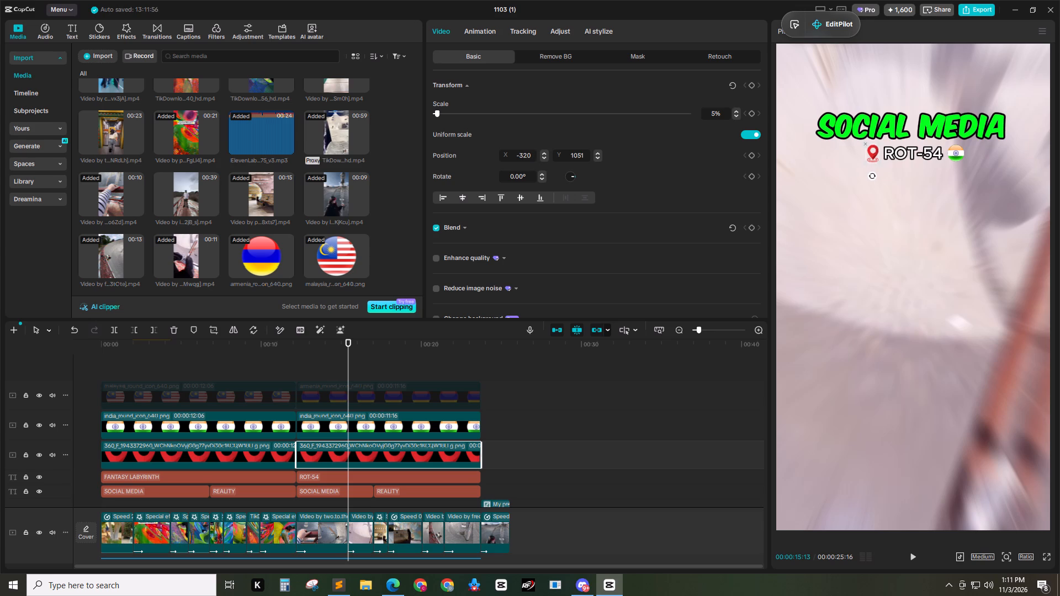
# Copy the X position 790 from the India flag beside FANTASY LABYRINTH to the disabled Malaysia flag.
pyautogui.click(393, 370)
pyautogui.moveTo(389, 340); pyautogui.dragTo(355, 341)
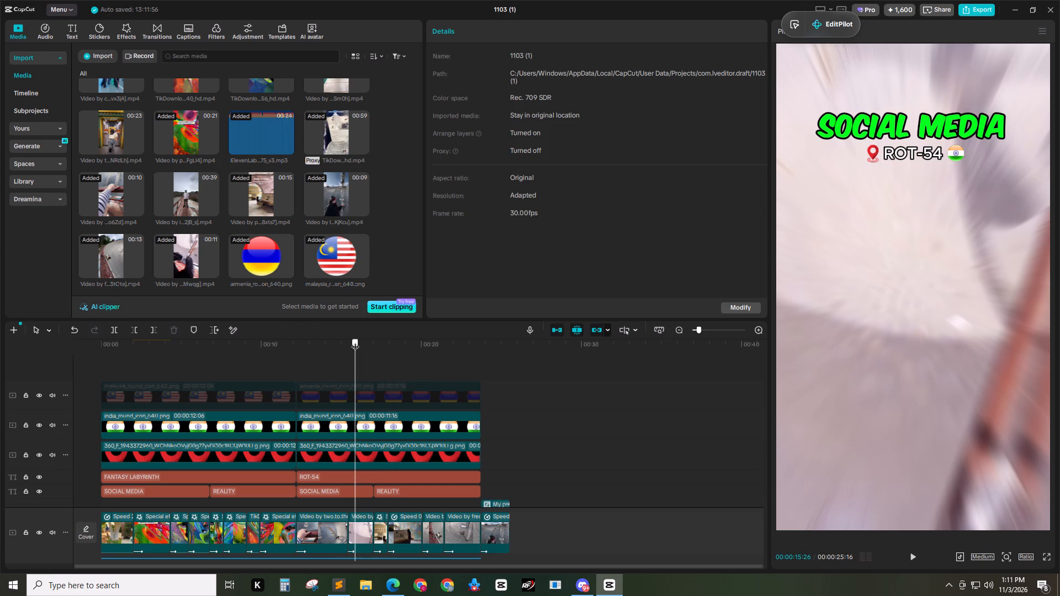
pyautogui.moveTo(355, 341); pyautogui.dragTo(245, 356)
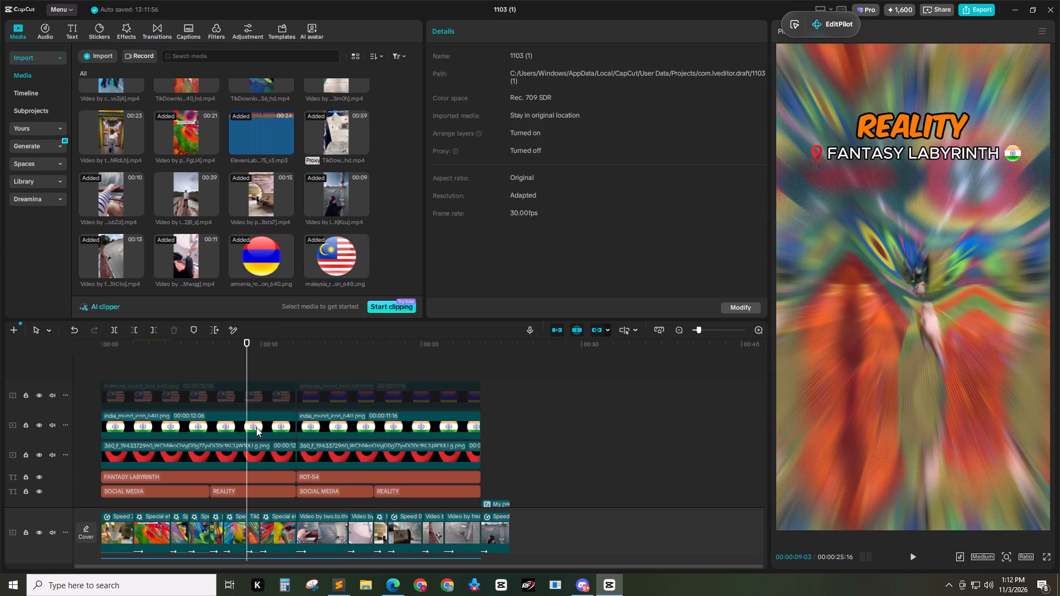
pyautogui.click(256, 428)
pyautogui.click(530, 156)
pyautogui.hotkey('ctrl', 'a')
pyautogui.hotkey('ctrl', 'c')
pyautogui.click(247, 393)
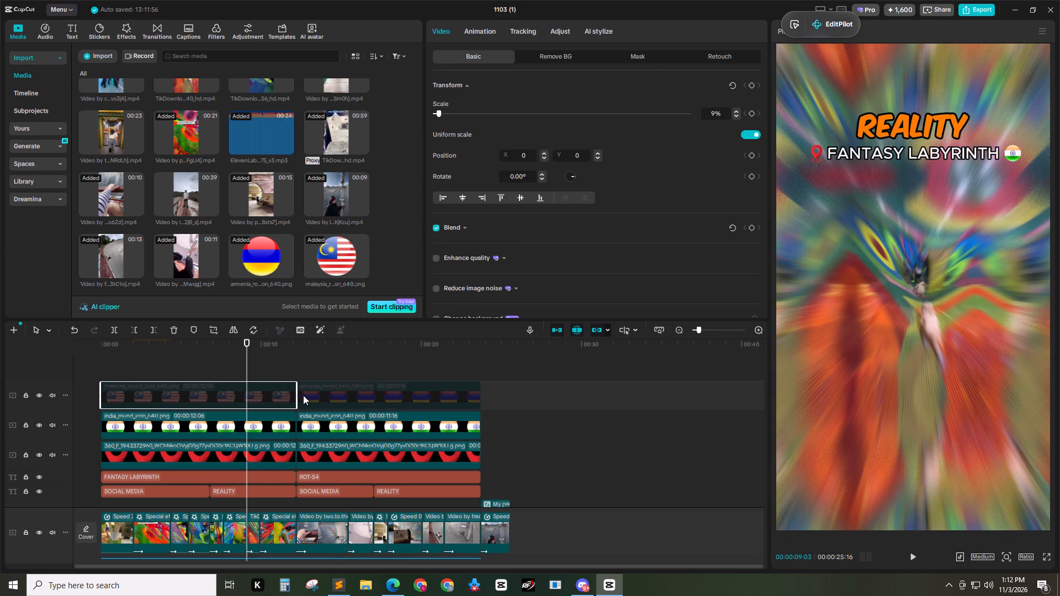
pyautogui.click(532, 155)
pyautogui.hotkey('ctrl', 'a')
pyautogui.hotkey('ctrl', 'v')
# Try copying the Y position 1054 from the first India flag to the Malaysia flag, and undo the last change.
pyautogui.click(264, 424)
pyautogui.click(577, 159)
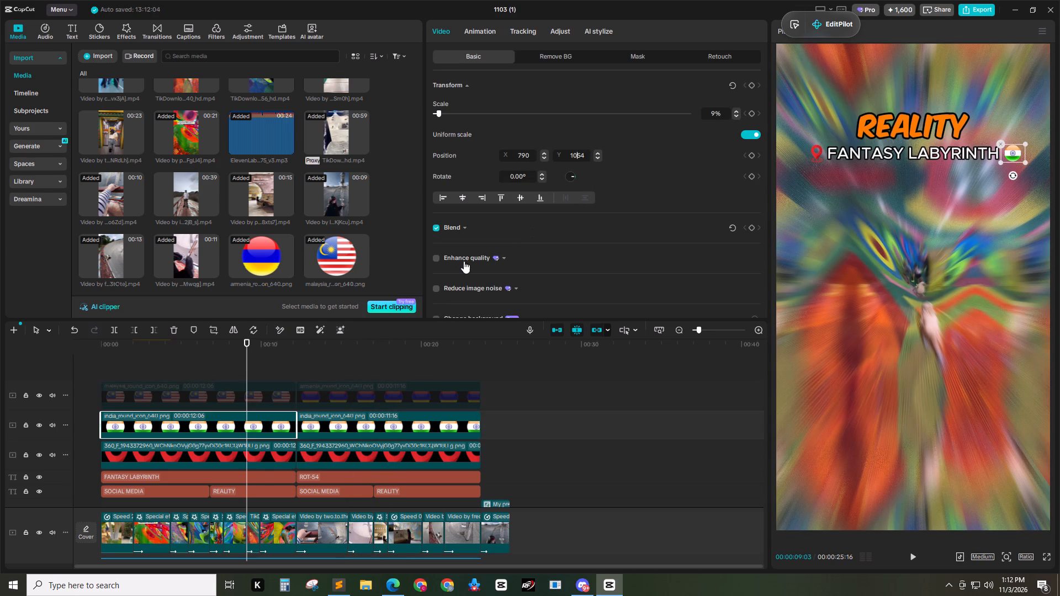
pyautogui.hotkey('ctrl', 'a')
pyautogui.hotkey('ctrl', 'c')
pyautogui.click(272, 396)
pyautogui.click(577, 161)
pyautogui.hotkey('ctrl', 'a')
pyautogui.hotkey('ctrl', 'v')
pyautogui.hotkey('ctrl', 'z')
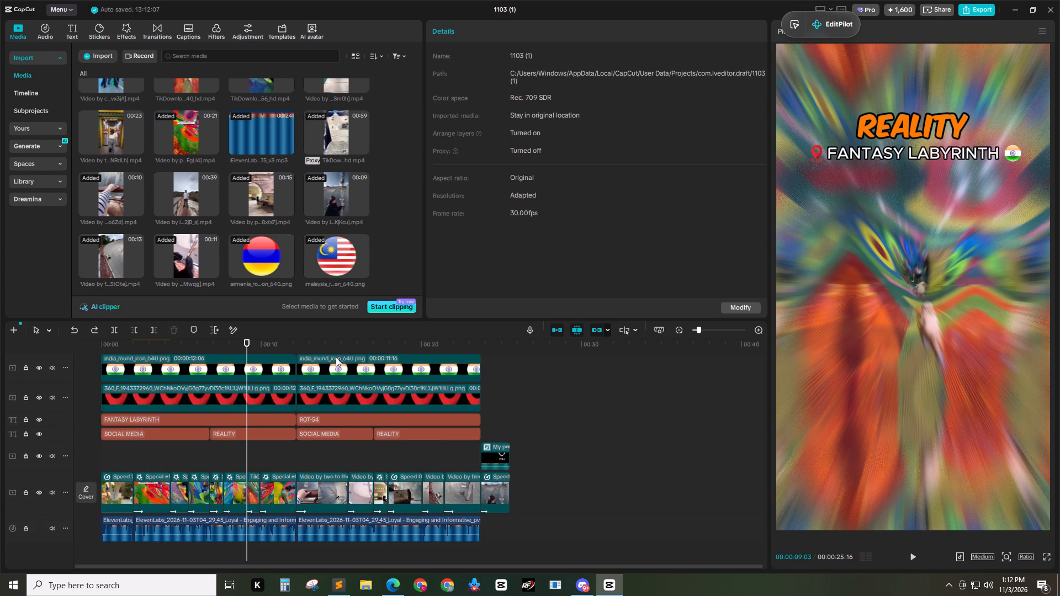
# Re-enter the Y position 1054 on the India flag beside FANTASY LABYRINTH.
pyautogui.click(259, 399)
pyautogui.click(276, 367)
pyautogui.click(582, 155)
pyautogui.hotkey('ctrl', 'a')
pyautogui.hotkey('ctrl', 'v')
# Compare the position values of the India flag and location pin clips in the FANTASY LABYRINTH and ROT-54 sections.
pyautogui.click(406, 390)
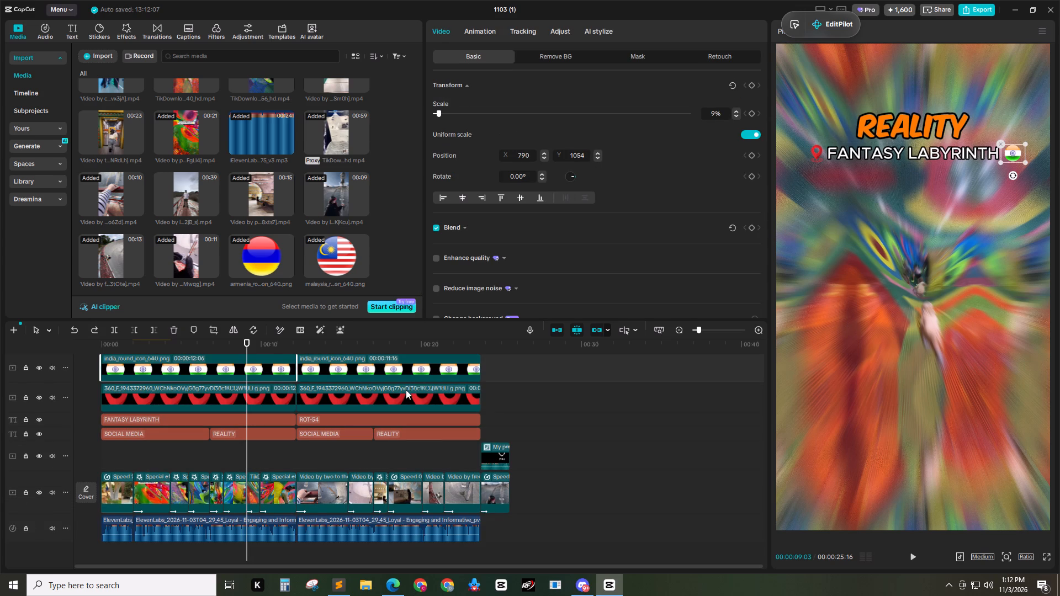
pyautogui.click(528, 159)
pyautogui.hotkey('ctrl', 'a')
pyautogui.hotkey('ctrl', 'c')
pyautogui.click(417, 370)
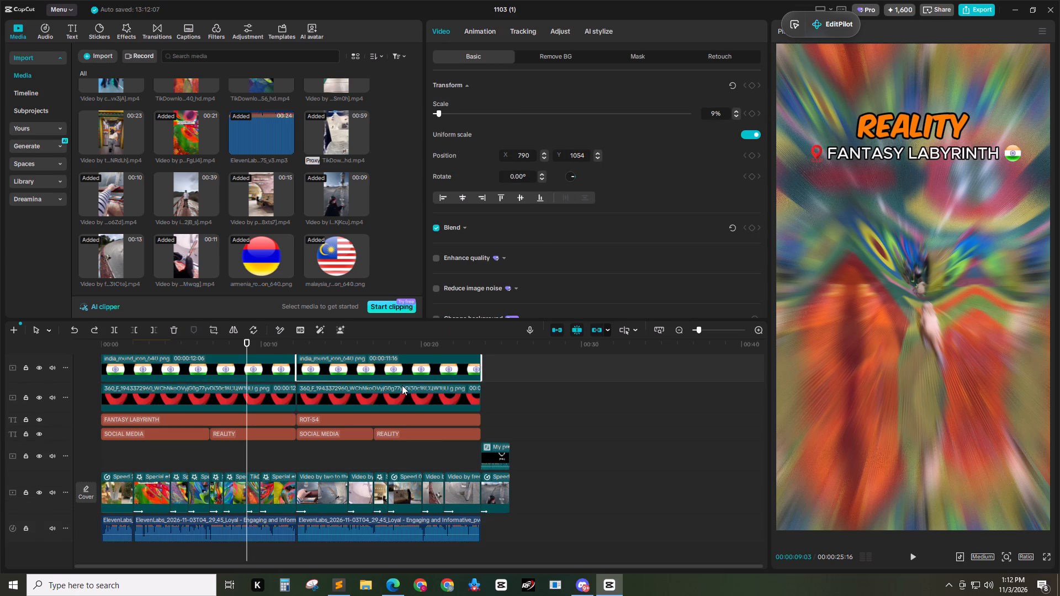
pyautogui.click(280, 367)
pyautogui.click(269, 397)
pyautogui.click(328, 405)
pyautogui.click(266, 395)
pyautogui.click(268, 366)
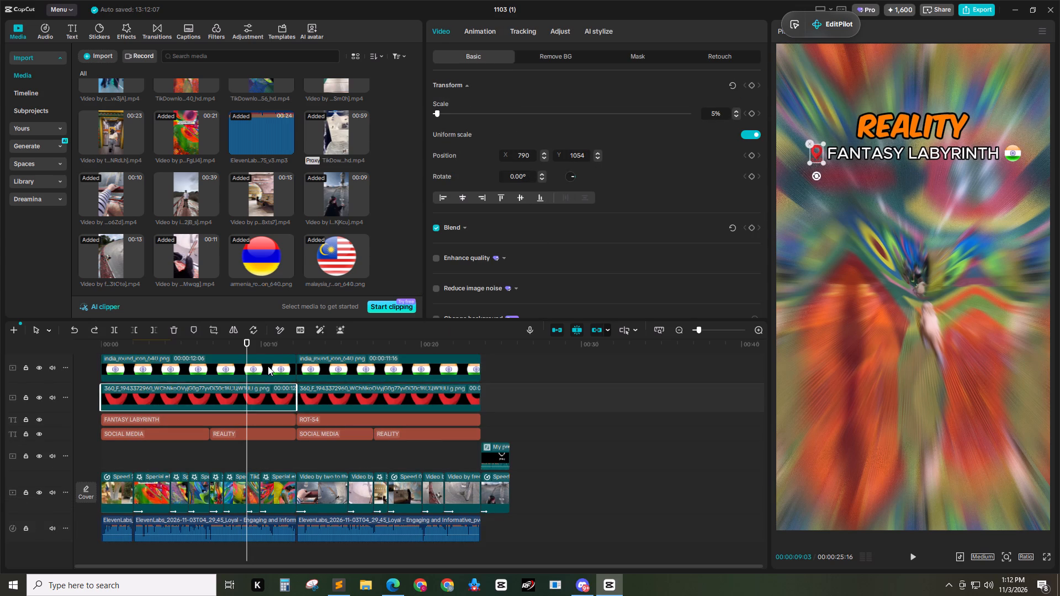
pyautogui.click(343, 365)
pyautogui.click(279, 365)
pyautogui.scroll(2, 370, 369)
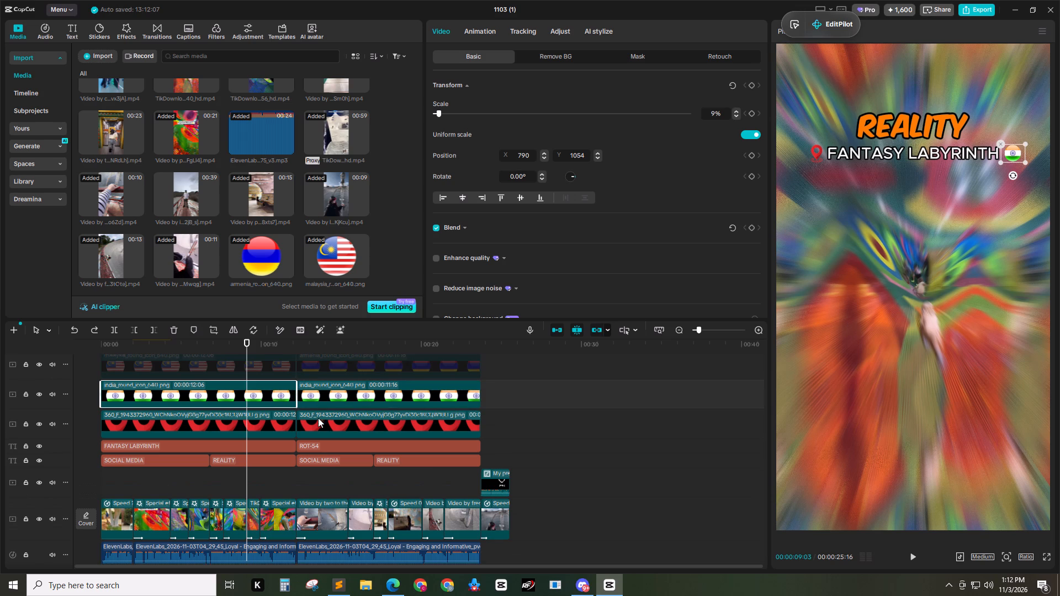
pyautogui.click(312, 422)
pyautogui.click(279, 423)
pyautogui.click(275, 392)
pyautogui.click(328, 394)
pyautogui.click(327, 412)
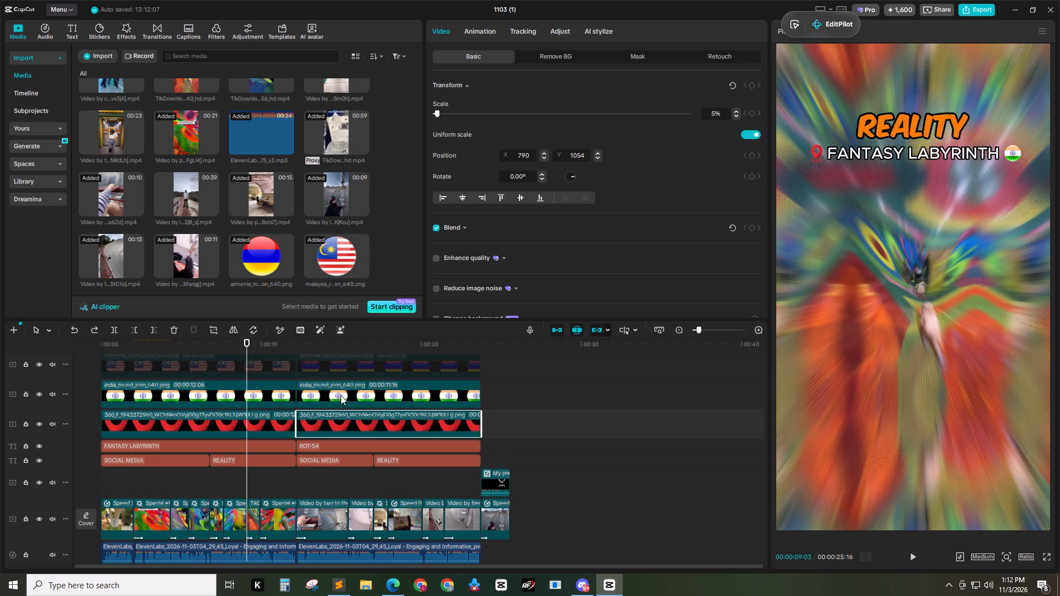
pyautogui.scroll(2, 345, 391)
pyautogui.click(346, 395)
pyautogui.click(285, 392)
pyautogui.click(280, 417)
# Copy the first India flag's X position and compare the position values of the India, Malaysia and Armenia flag clips.
pyautogui.click(525, 161)
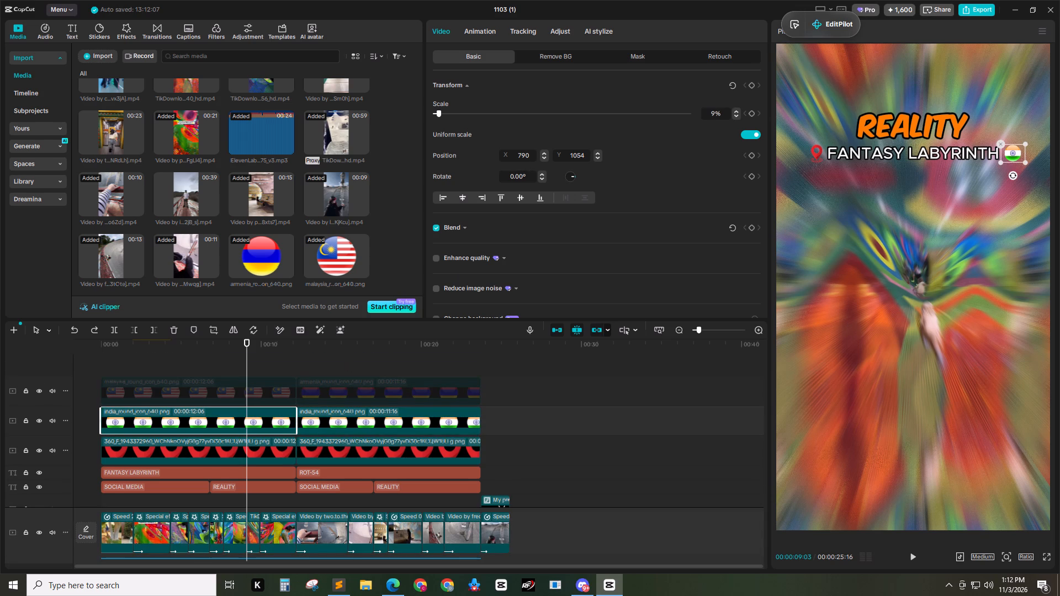
pyautogui.click(528, 156)
pyautogui.hotkey('ctrl', 'a')
pyautogui.hotkey('ctrl', 'c')
pyautogui.click(271, 395)
pyautogui.click(276, 415)
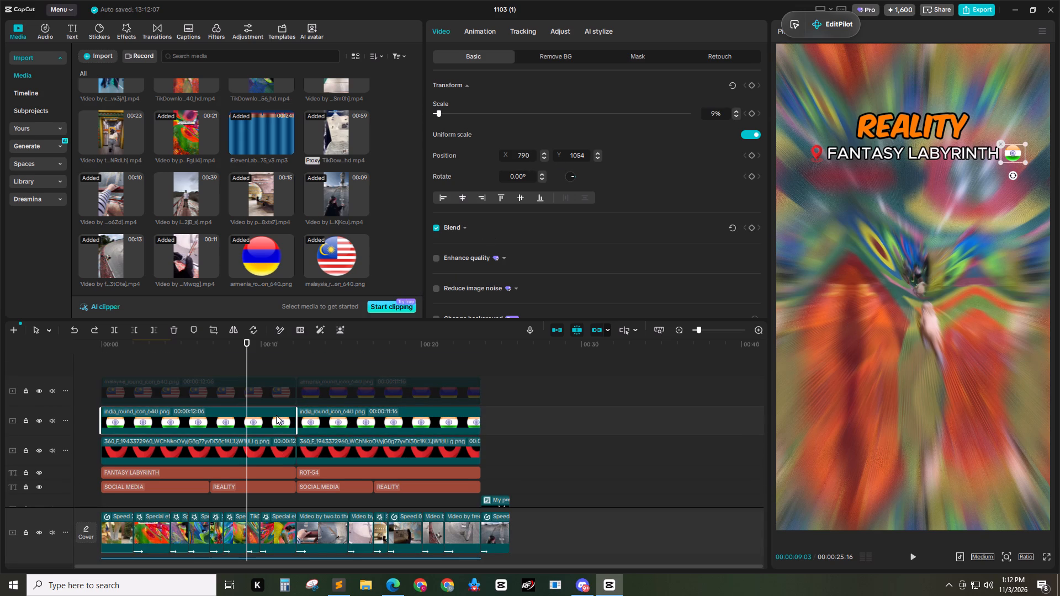
pyautogui.click(289, 387)
pyautogui.click(383, 386)
pyautogui.click(380, 422)
pyautogui.click(274, 422)
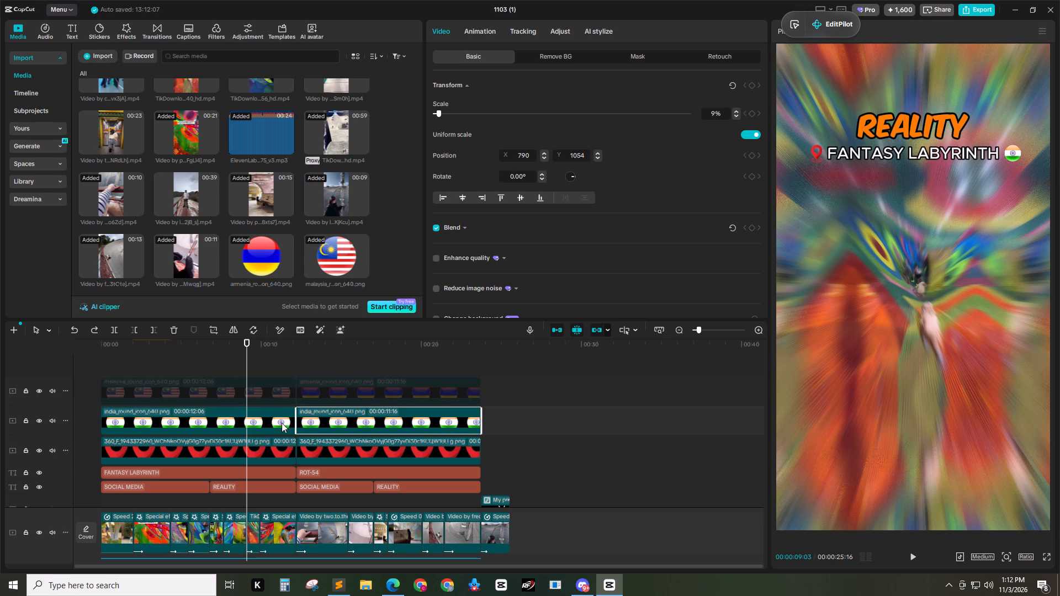
pyautogui.click(340, 422)
pyautogui.click(272, 417)
pyautogui.click(274, 376)
pyautogui.click(363, 380)
pyautogui.click(344, 421)
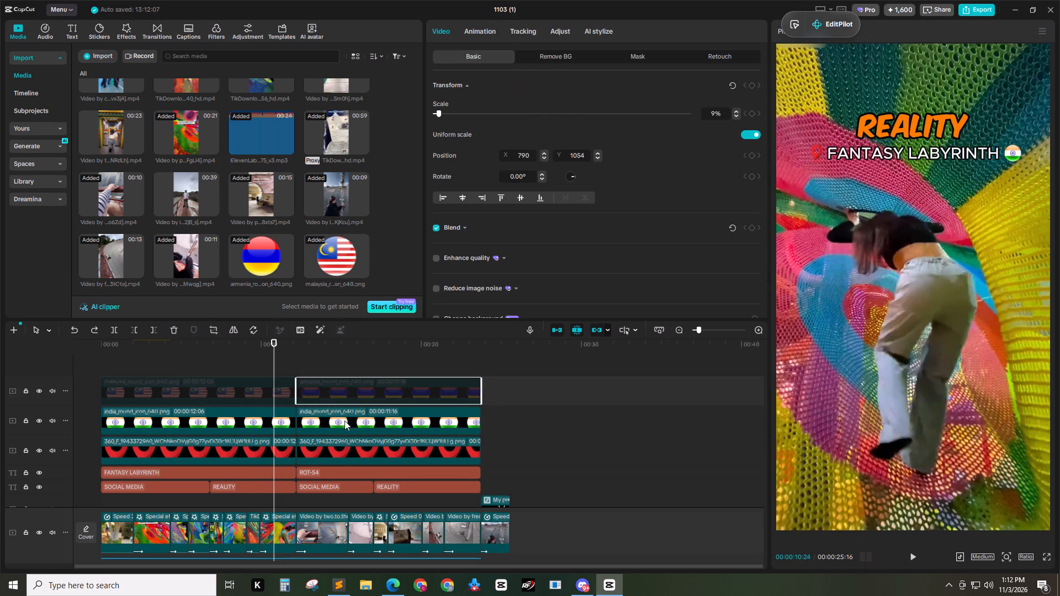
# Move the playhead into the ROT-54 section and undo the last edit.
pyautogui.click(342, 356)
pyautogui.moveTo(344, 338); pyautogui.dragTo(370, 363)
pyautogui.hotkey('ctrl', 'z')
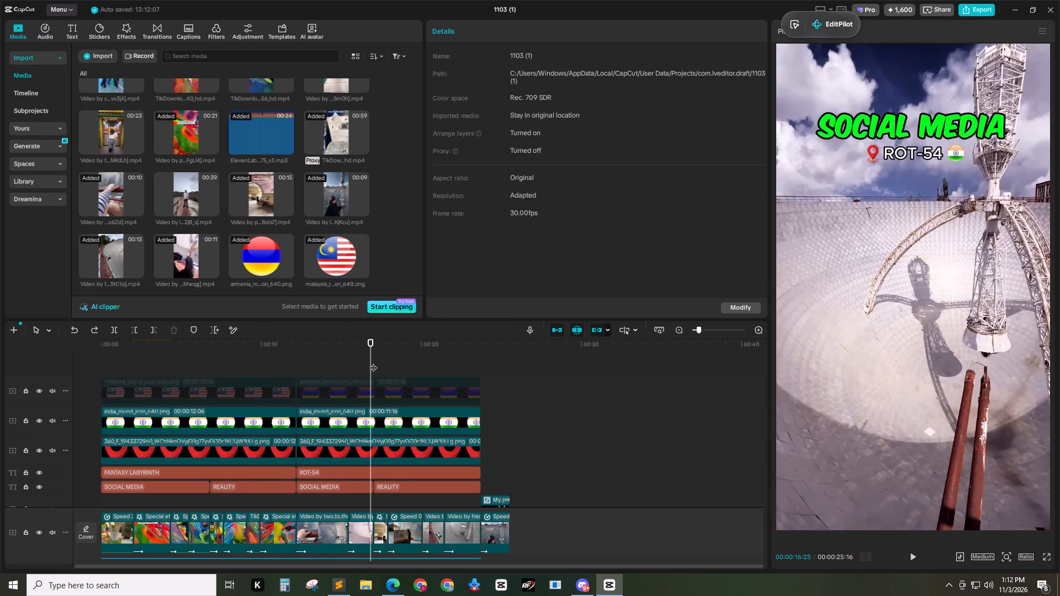
# Recheck the position values of the India, Malaysia and Armenia flags with the playhead in each location's section.
pyautogui.moveTo(377, 345); pyautogui.dragTo(259, 358)
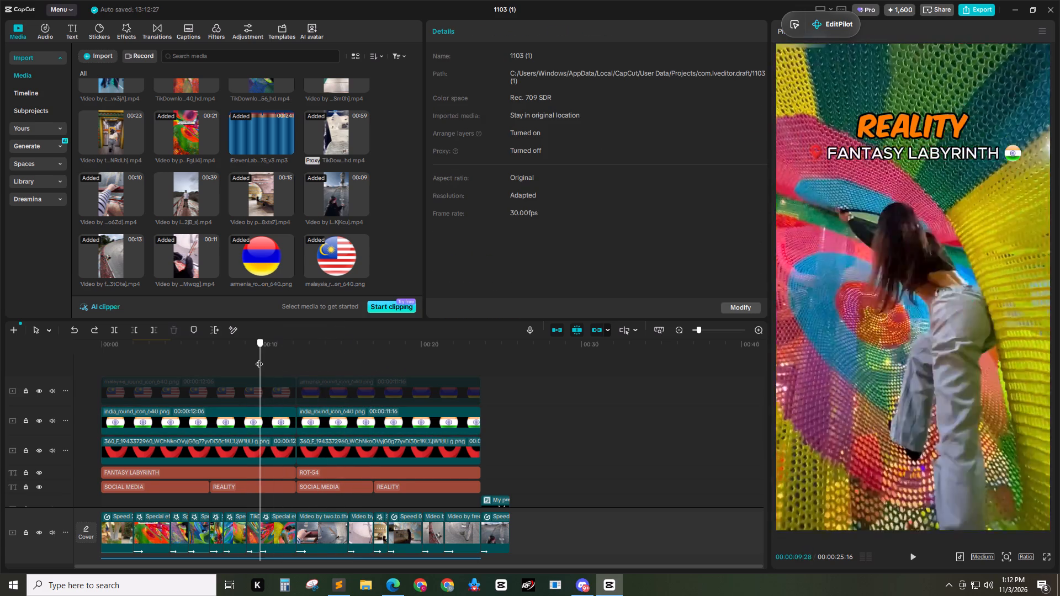
pyautogui.moveTo(259, 358); pyautogui.dragTo(267, 361)
pyautogui.click(328, 444)
pyautogui.click(268, 398)
pyautogui.click(267, 409)
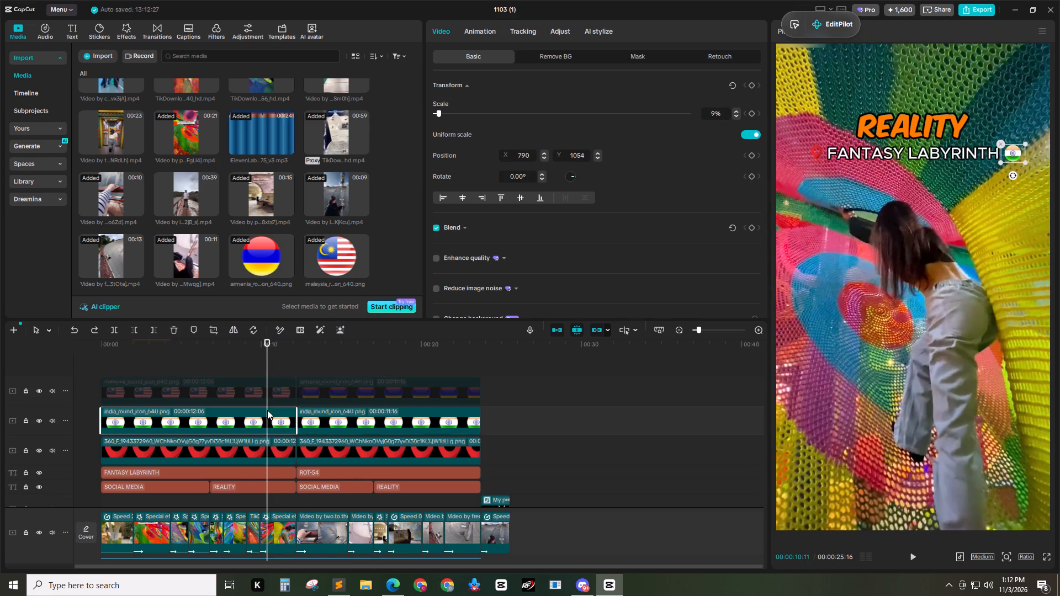
pyautogui.click(353, 389)
pyautogui.click(354, 414)
pyautogui.click(365, 390)
pyautogui.click(361, 415)
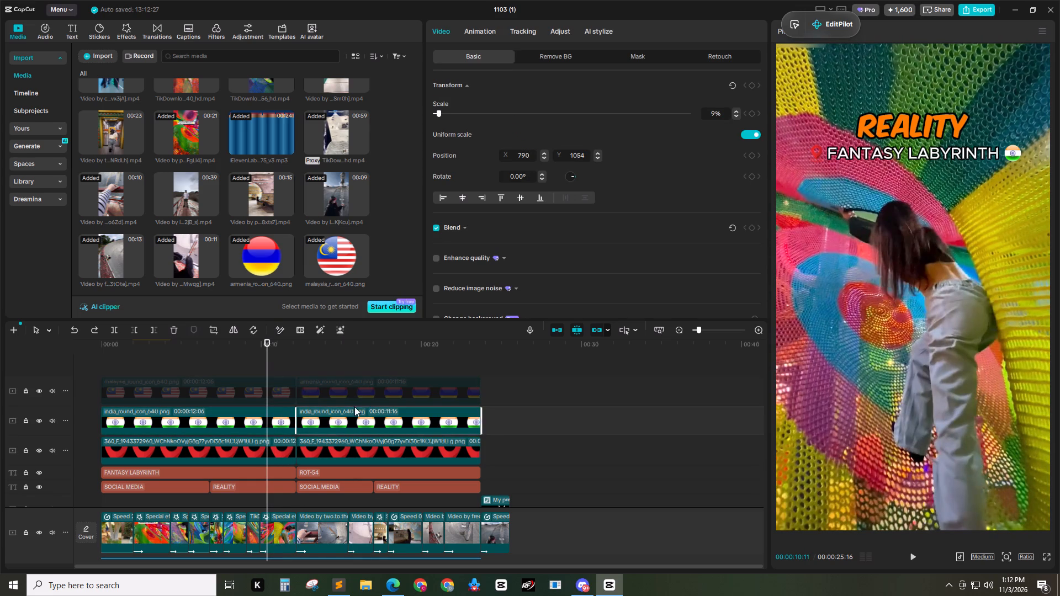
pyautogui.click(357, 389)
pyautogui.click(363, 358)
pyautogui.moveTo(365, 352); pyautogui.dragTo(356, 350)
pyautogui.click(352, 422)
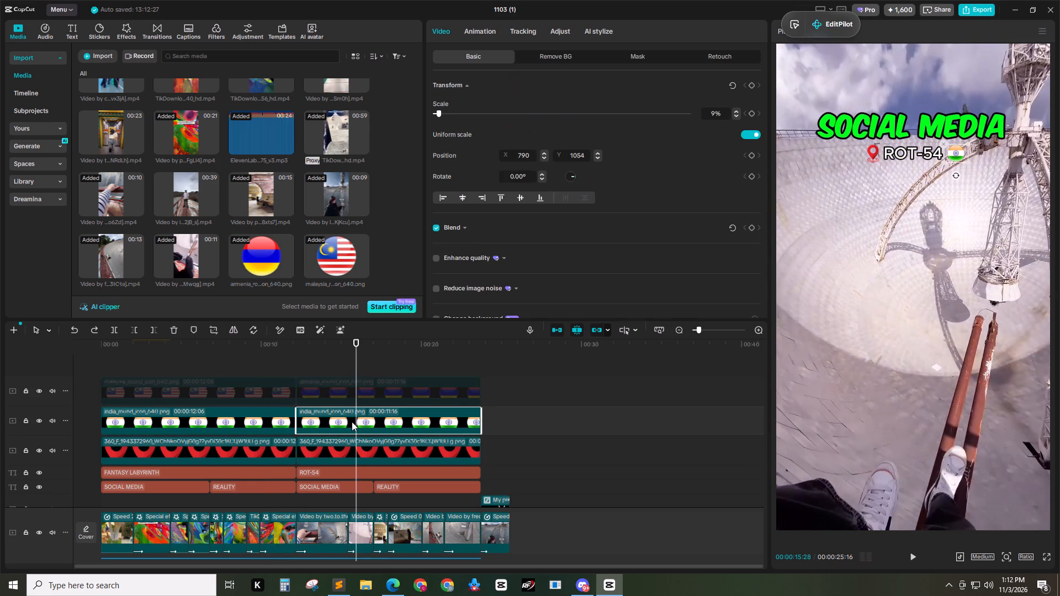
pyautogui.click(362, 393)
pyautogui.click(354, 419)
# Re-enable the disabled Malaysia and Armenia flag clips, leaving the Armenia flag selected.
pyautogui.click(274, 397)
pyautogui.press('v')
pyautogui.click(344, 384)
pyautogui.press('v')
pyautogui.click(353, 394)
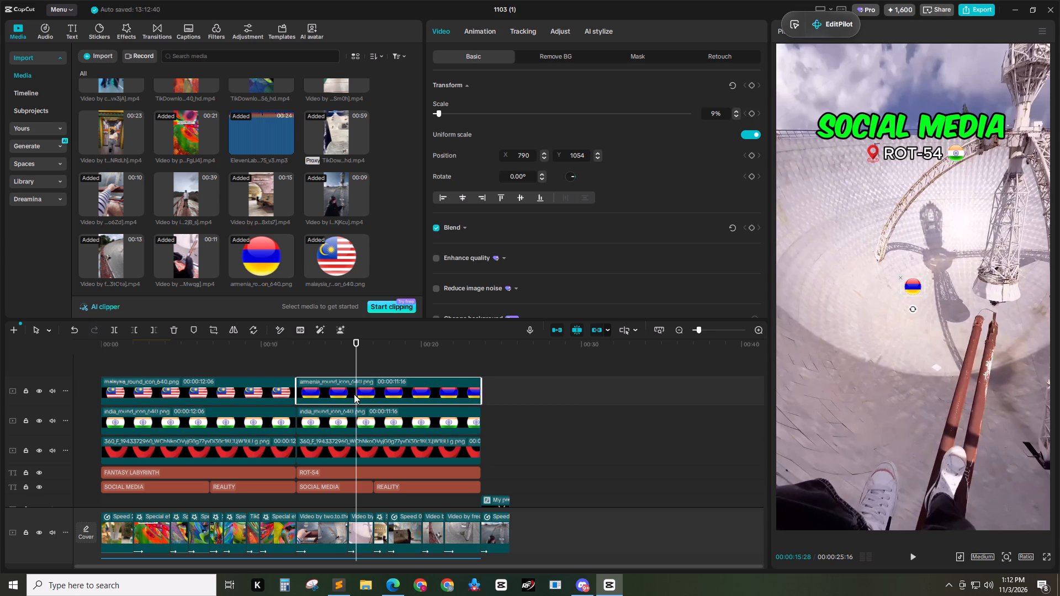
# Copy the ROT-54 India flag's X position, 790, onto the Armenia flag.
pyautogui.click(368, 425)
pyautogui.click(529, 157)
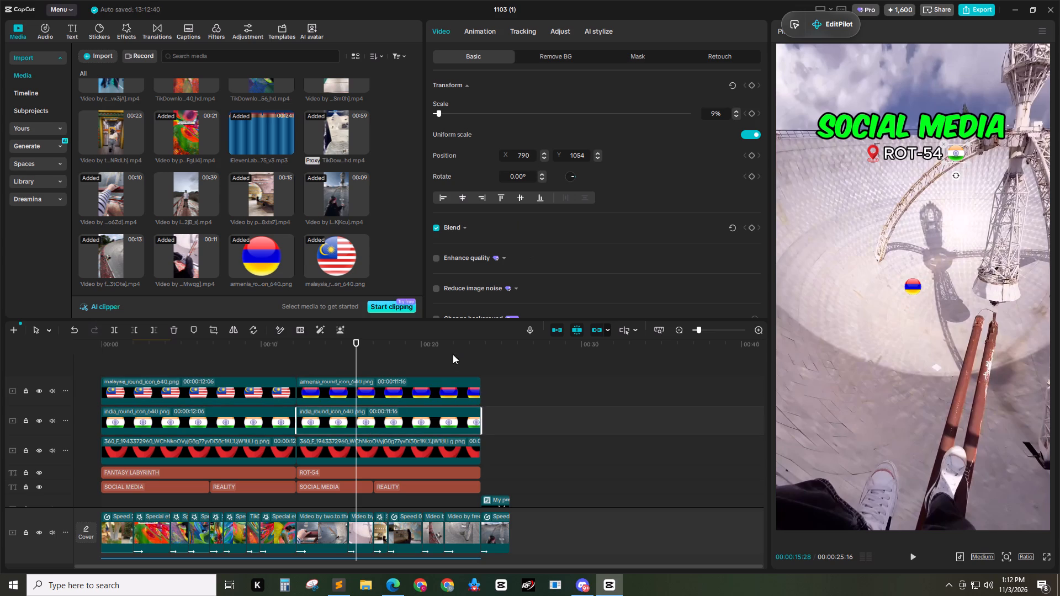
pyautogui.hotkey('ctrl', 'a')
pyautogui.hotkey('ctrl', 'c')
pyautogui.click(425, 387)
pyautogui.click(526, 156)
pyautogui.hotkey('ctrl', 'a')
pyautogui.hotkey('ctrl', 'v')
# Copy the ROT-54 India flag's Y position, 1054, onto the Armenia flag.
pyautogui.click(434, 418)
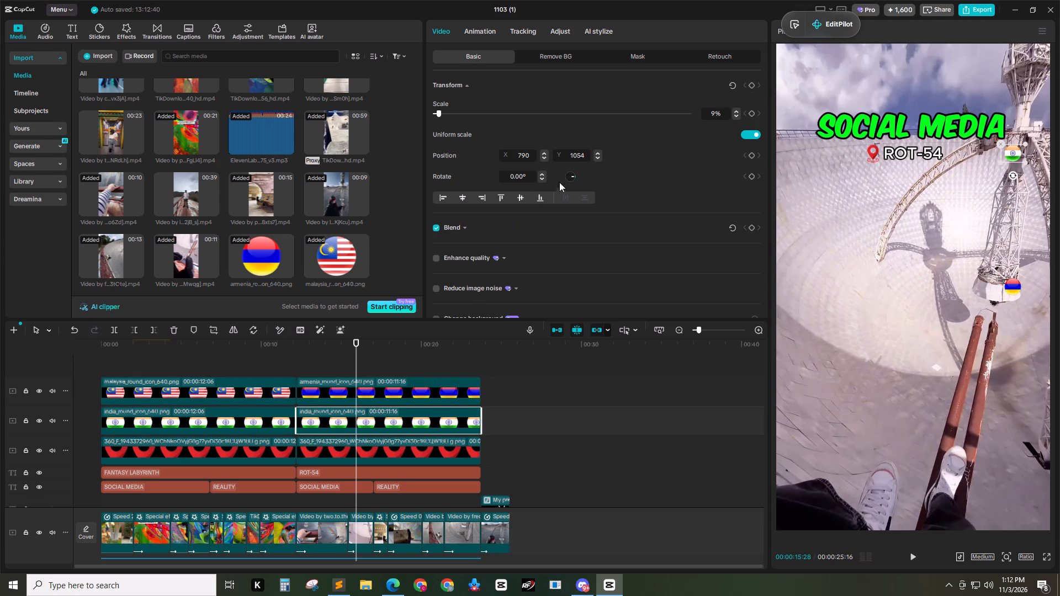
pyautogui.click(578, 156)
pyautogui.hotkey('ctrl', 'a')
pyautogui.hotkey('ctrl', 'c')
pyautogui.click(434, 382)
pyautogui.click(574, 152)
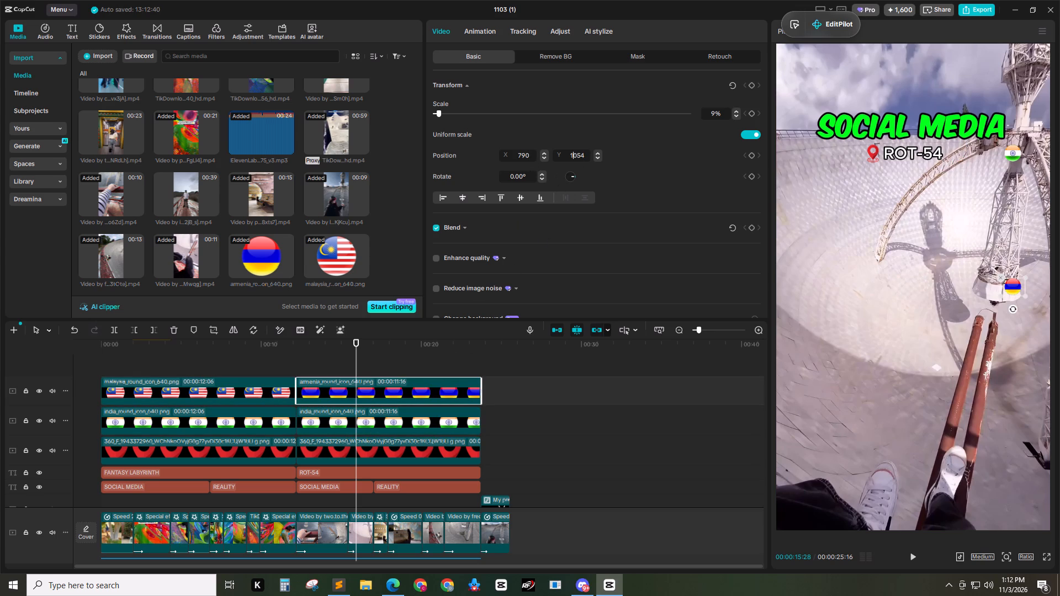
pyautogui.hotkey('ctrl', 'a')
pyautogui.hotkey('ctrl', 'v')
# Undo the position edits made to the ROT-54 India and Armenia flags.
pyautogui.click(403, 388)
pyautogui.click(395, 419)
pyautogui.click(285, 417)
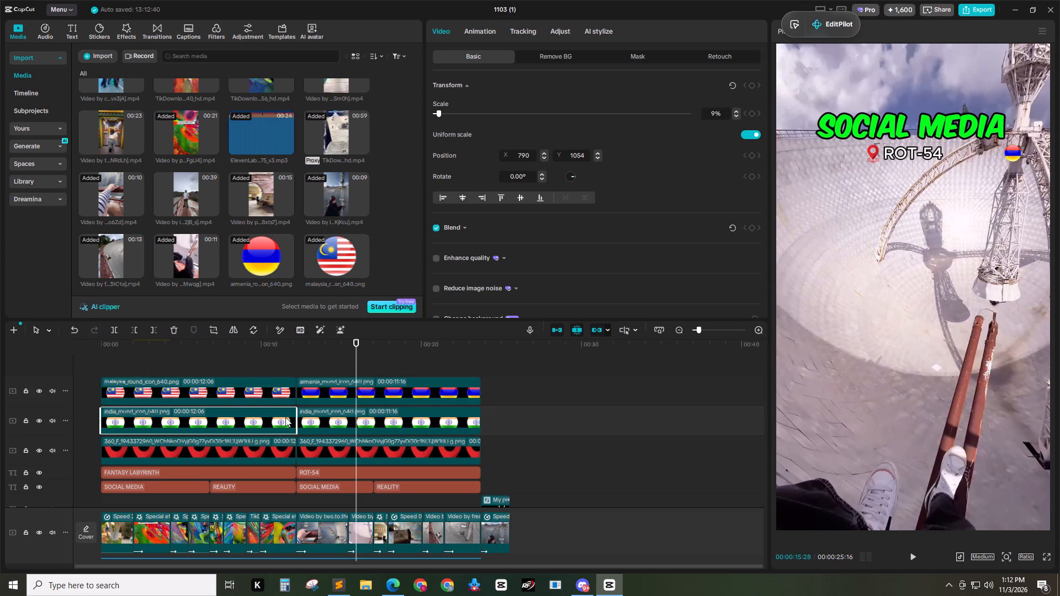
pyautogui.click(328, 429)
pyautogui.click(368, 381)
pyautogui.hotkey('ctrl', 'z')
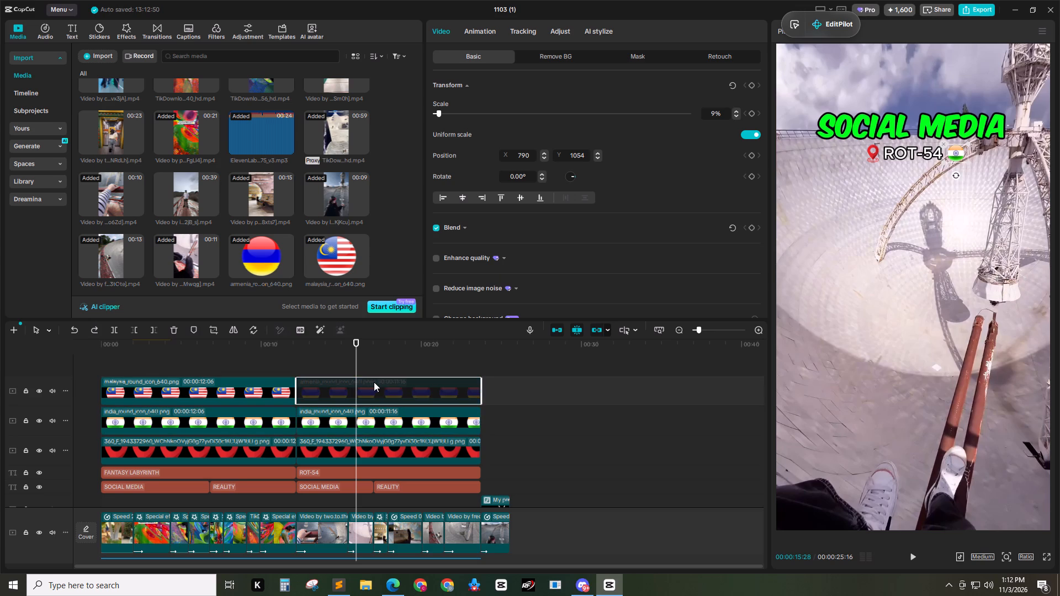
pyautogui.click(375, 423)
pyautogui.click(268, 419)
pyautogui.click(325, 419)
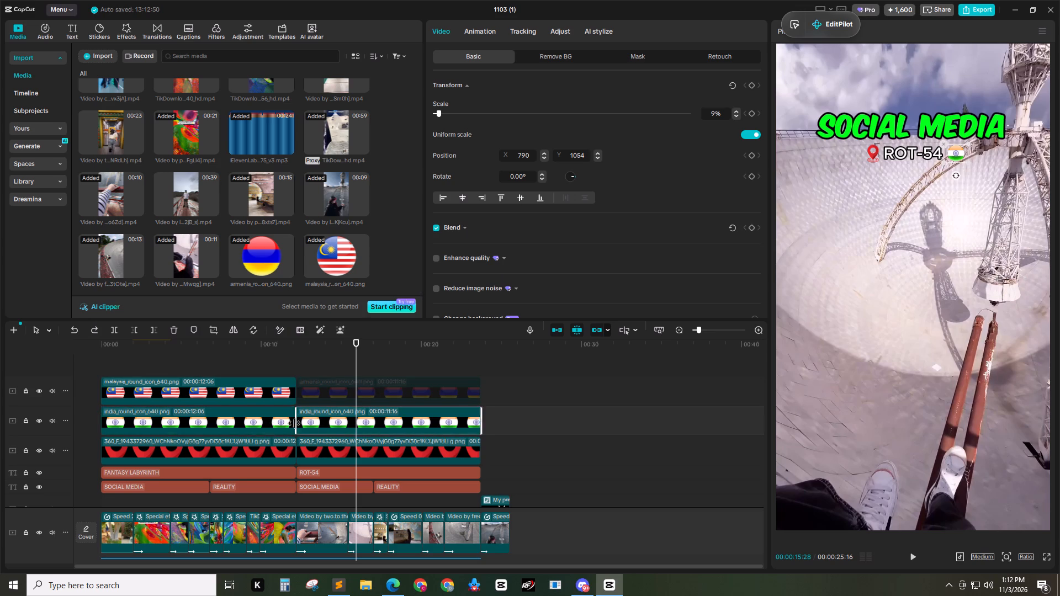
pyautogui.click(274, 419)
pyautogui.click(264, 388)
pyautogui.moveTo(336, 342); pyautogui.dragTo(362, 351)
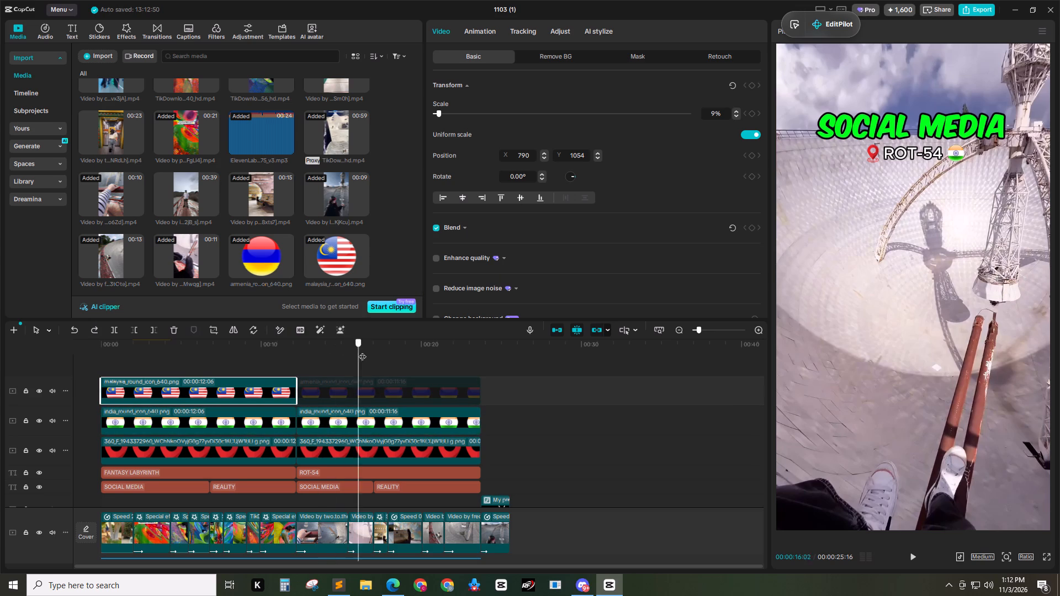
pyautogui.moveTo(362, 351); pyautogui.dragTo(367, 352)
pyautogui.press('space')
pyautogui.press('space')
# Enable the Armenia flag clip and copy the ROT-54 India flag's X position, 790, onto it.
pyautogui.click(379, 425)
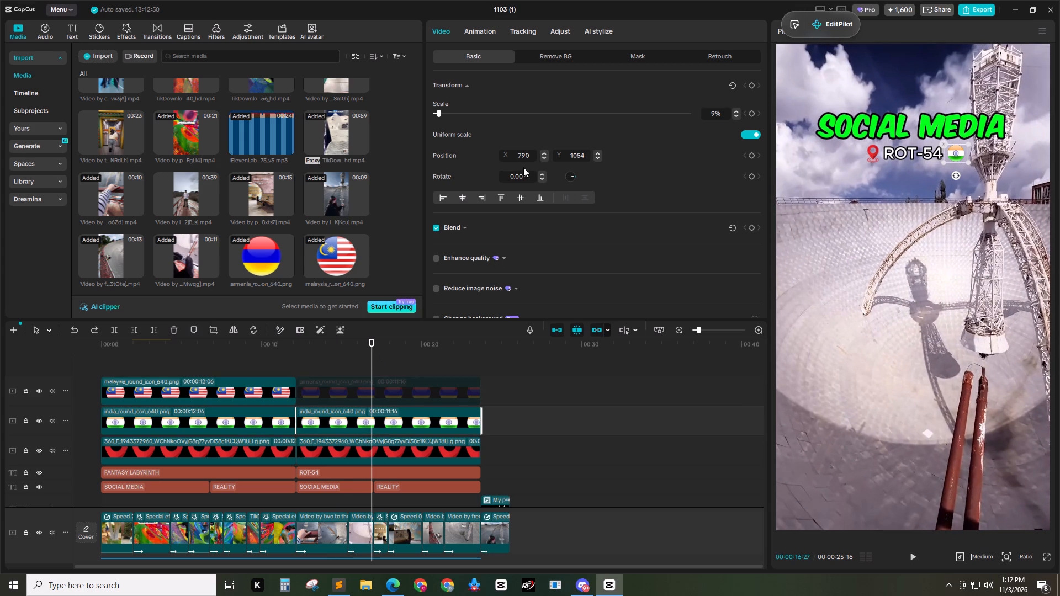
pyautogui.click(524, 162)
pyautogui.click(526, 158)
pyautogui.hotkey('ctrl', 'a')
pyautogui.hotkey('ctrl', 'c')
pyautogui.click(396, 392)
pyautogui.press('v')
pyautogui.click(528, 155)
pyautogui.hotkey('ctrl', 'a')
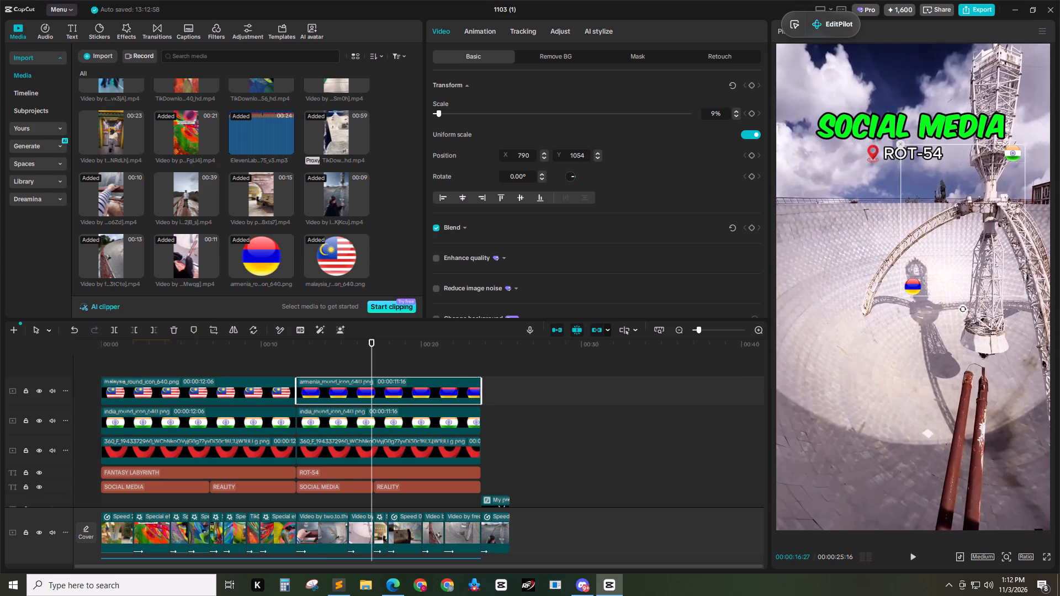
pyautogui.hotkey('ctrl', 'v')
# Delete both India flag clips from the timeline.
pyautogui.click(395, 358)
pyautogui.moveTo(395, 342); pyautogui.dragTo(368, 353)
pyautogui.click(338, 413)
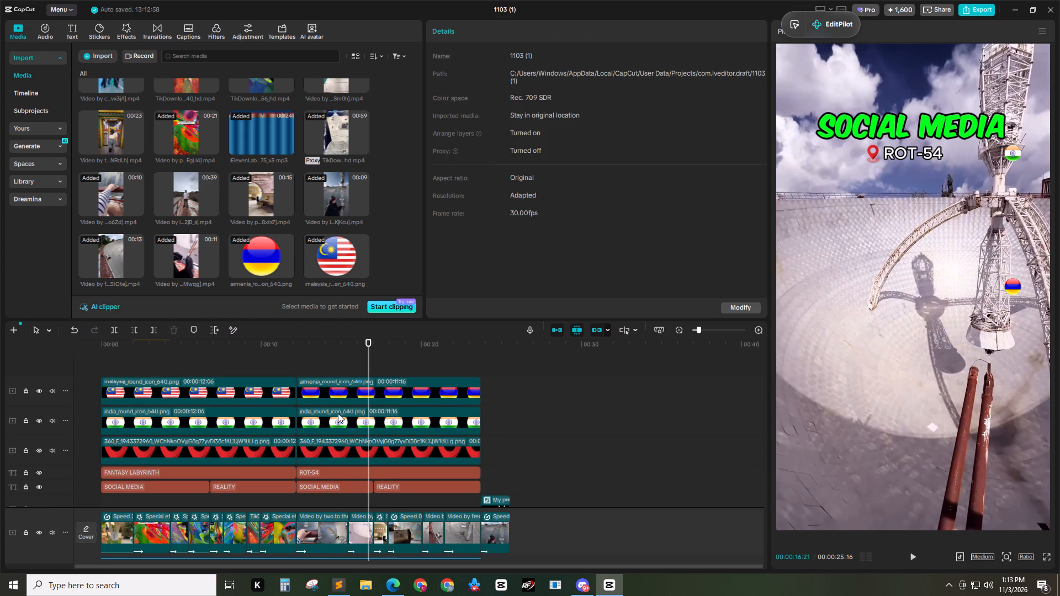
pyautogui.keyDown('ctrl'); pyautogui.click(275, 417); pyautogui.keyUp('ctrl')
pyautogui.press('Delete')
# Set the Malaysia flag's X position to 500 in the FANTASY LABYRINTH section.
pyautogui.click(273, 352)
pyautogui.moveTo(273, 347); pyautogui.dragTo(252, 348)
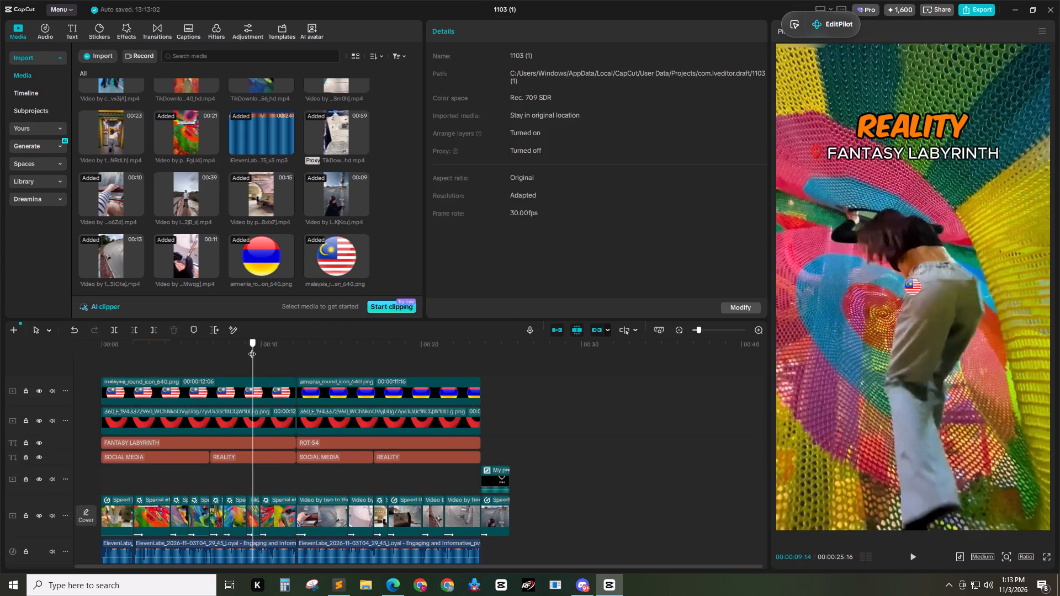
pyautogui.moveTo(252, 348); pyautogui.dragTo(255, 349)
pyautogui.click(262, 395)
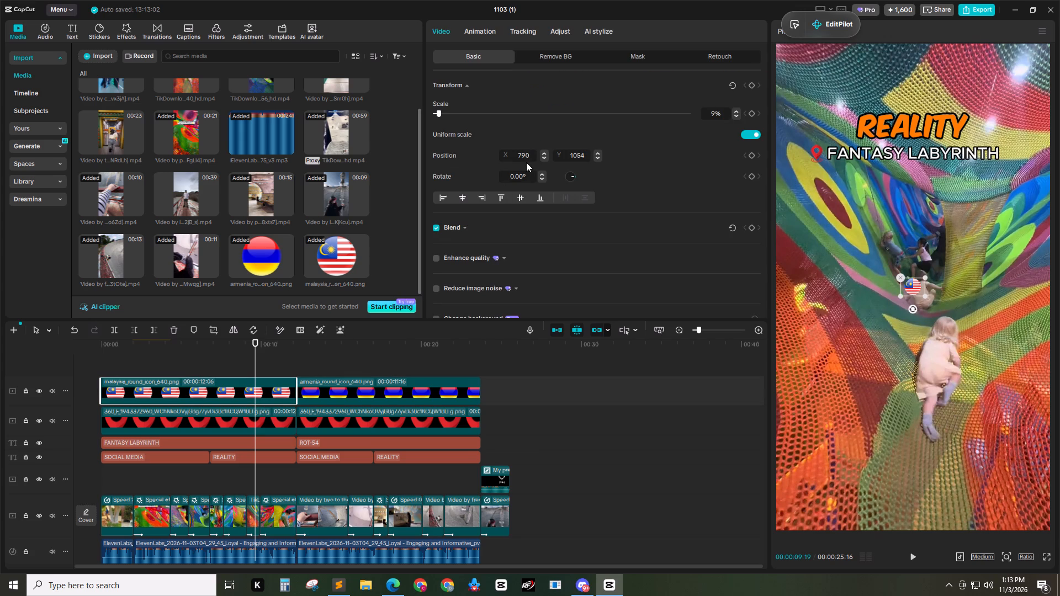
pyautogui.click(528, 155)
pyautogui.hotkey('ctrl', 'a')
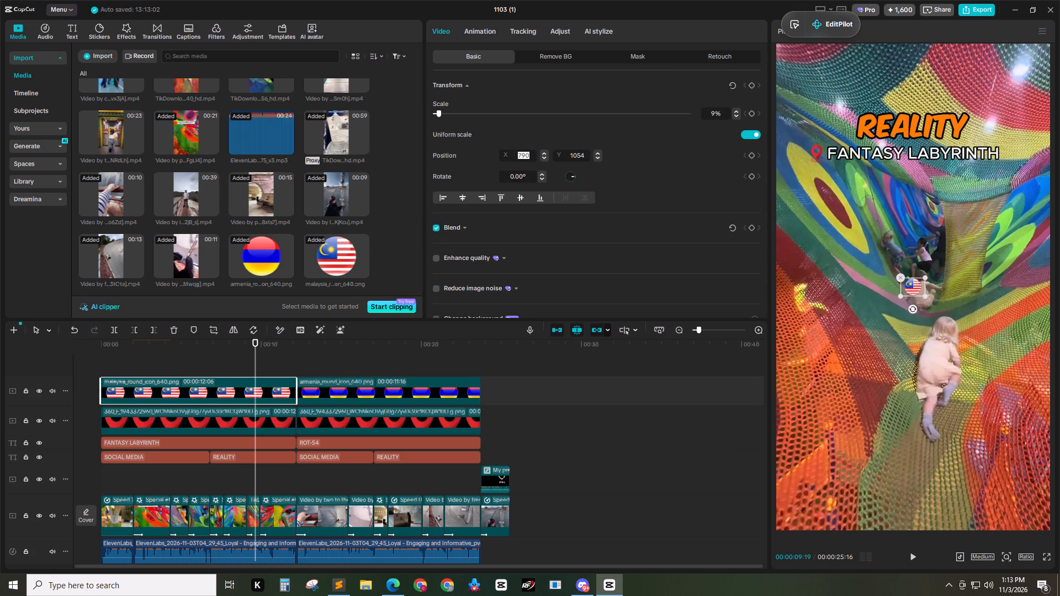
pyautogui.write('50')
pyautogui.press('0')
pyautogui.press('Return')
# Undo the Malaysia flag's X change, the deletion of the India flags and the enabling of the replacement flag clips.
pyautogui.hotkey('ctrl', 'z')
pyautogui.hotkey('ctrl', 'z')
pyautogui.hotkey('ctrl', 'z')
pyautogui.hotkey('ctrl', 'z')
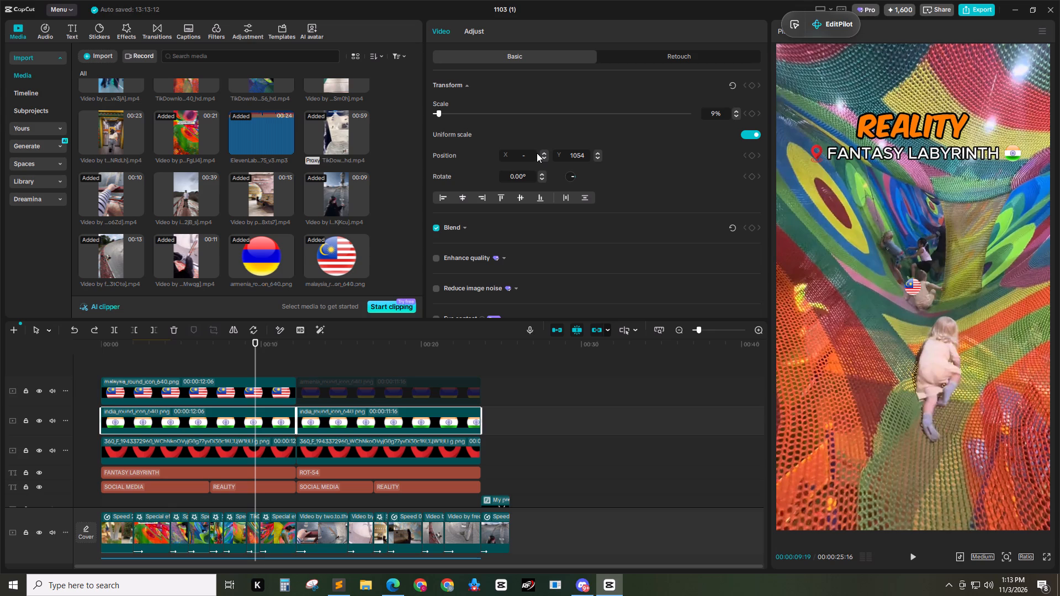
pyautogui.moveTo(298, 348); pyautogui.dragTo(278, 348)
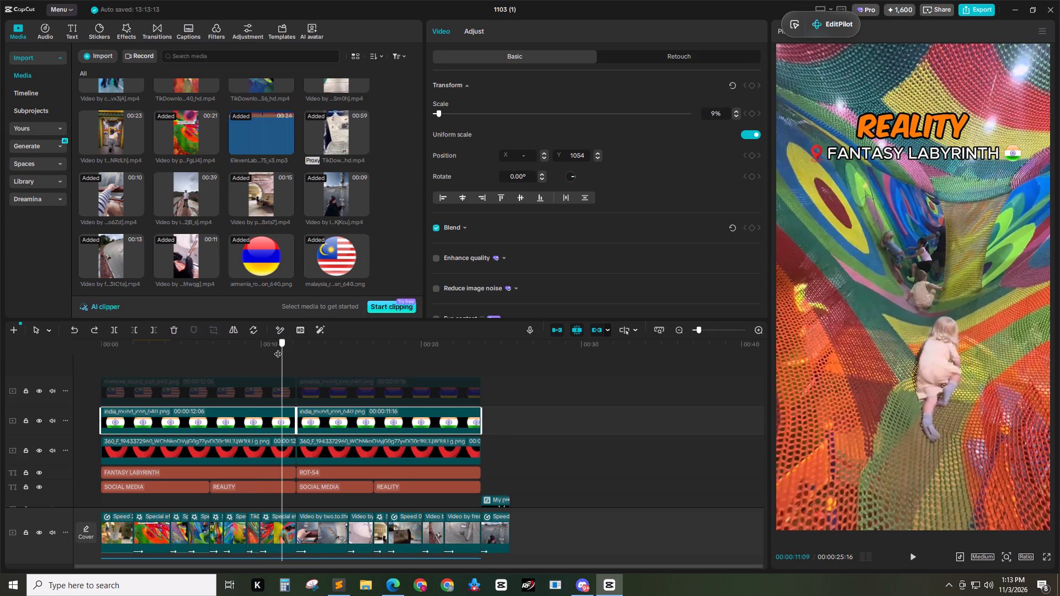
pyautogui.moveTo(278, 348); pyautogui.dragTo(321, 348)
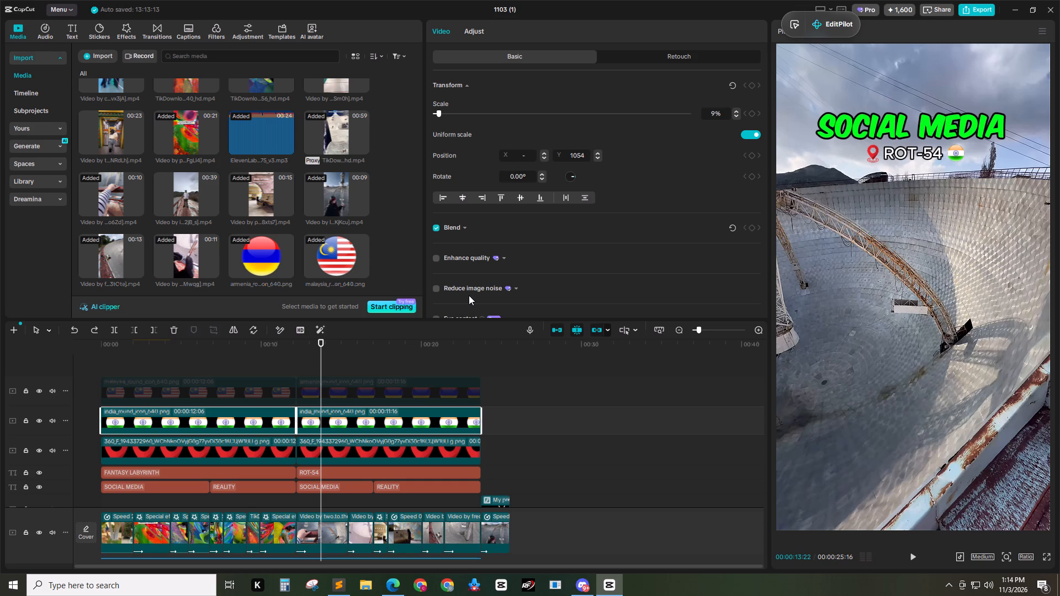
# Copy the FANTASY LABYRINTH India flag's X position, 790, onto the disabled Malaysia flag clip.
pyautogui.click(243, 365)
pyautogui.moveTo(259, 344); pyautogui.dragTo(59, 351)
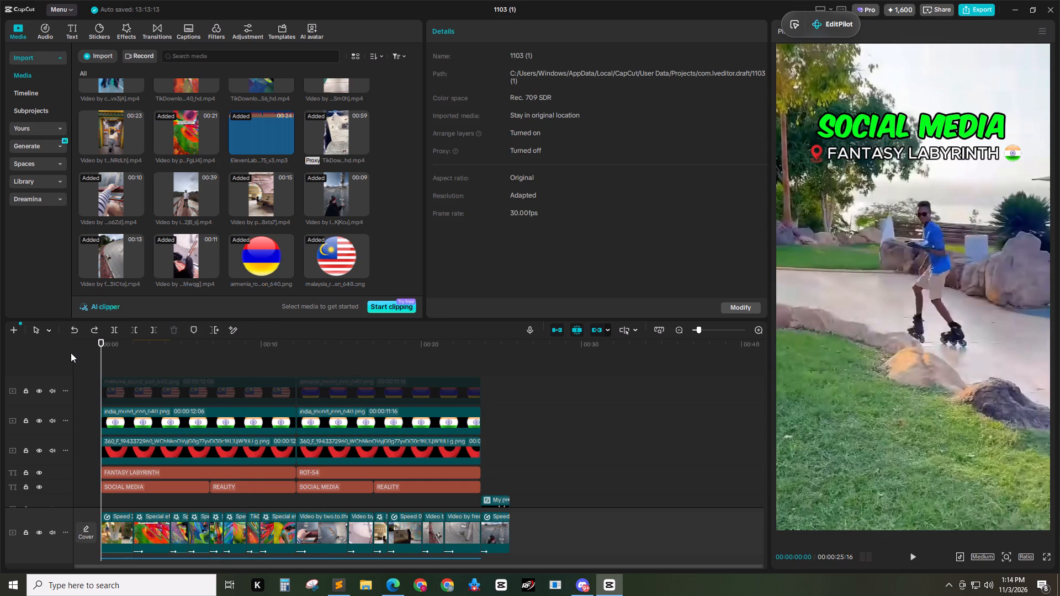
pyautogui.press('space')
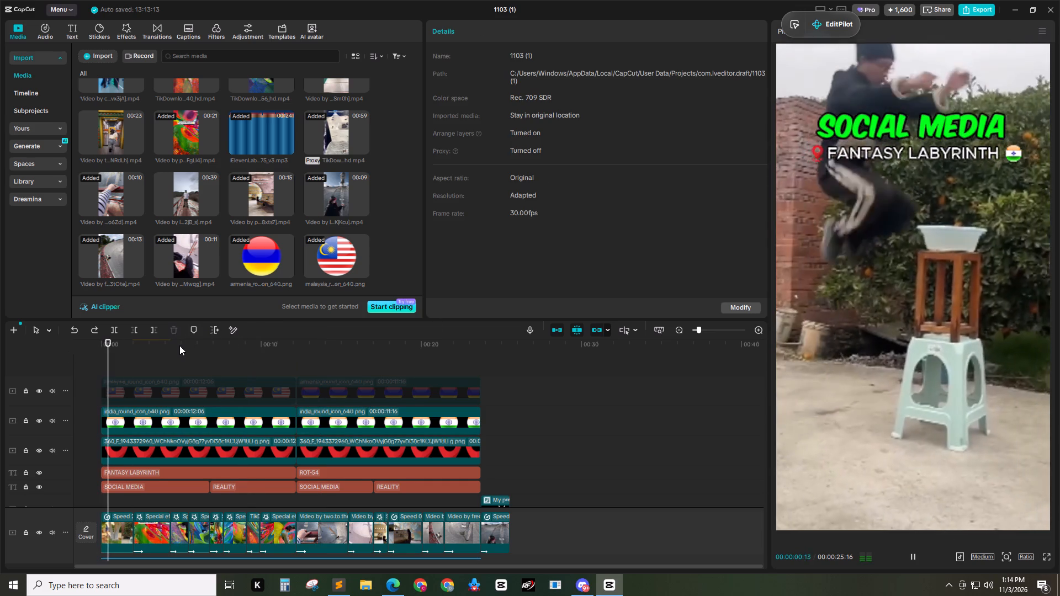
pyautogui.press('space')
pyautogui.click(227, 426)
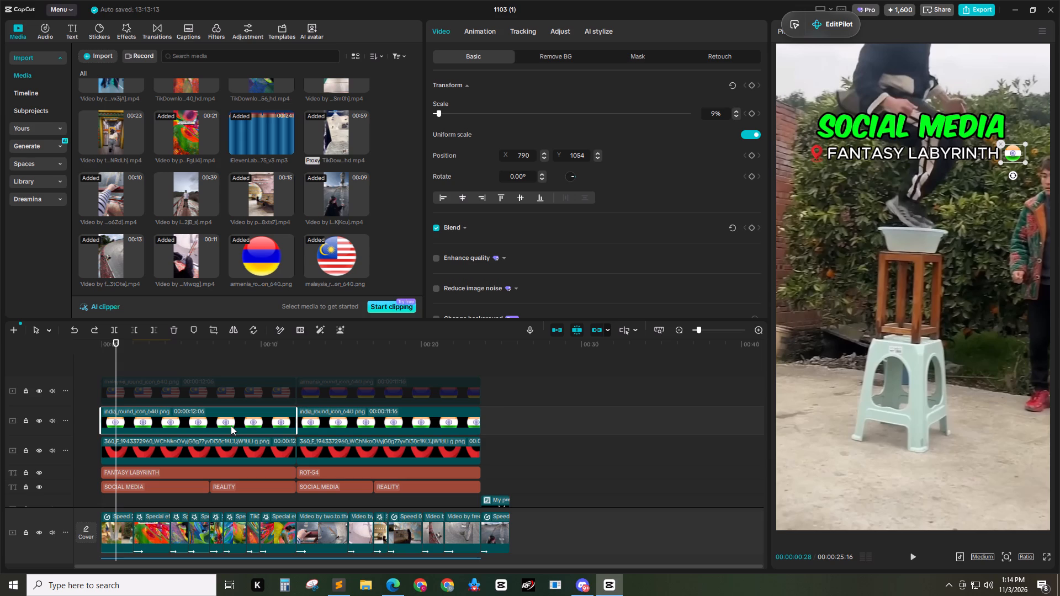
pyautogui.click(231, 425)
pyautogui.click(532, 157)
pyautogui.hotkey('ctrl', 'a')
pyautogui.hotkey('ctrl', 'c')
pyautogui.click(268, 386)
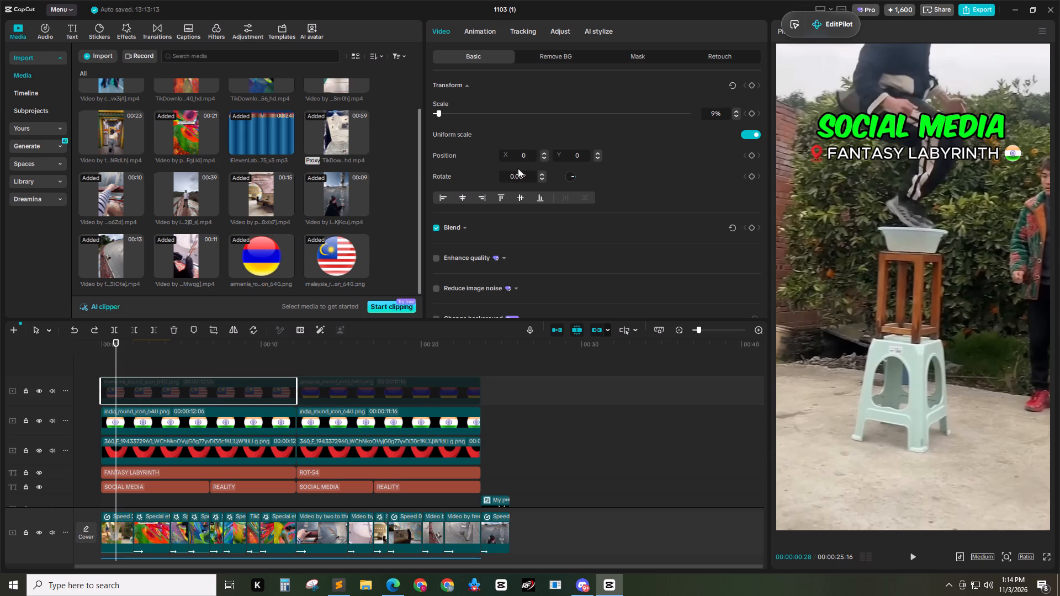
pyautogui.click(525, 159)
pyautogui.hotkey('ctrl', 'a')
pyautogui.hotkey('ctrl', 'v')
# Copy the FANTASY LABYRINTH India flag's Y position, 1054, onto the Malaysia flag clip.
pyautogui.click(280, 417)
pyautogui.click(574, 155)
pyautogui.hotkey('ctrl', 'a')
pyautogui.hotkey('ctrl', 'c')
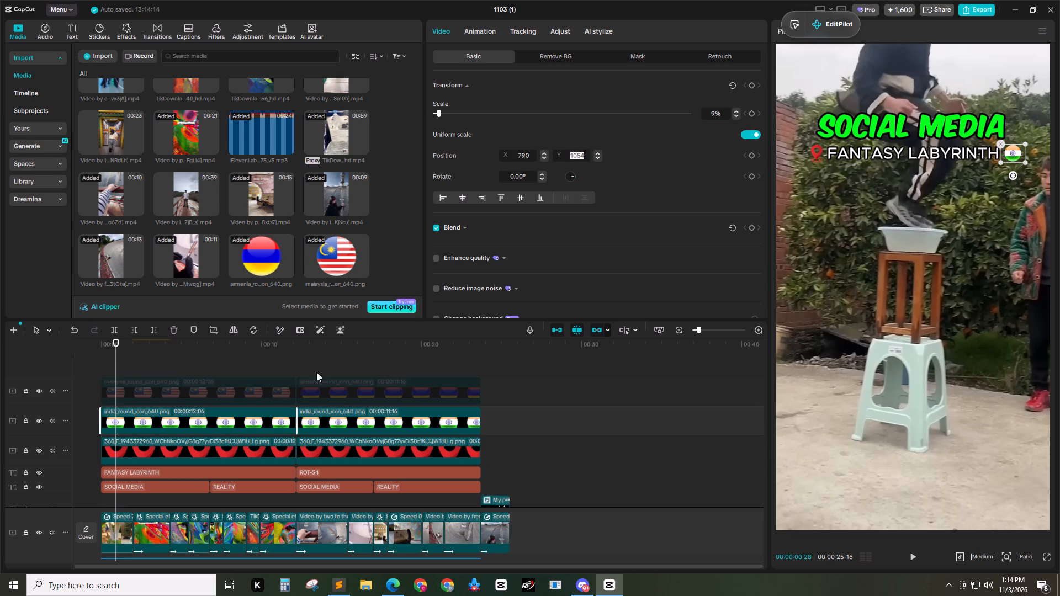
pyautogui.click(257, 386)
pyautogui.click(582, 151)
pyautogui.hotkey('ctrl', 'a')
pyautogui.hotkey('ctrl', 'v')
# Copy the ROT-54 India flag's X position, 340, onto the disabled Armenia flag clip.
pyautogui.click(404, 421)
pyautogui.click(532, 155)
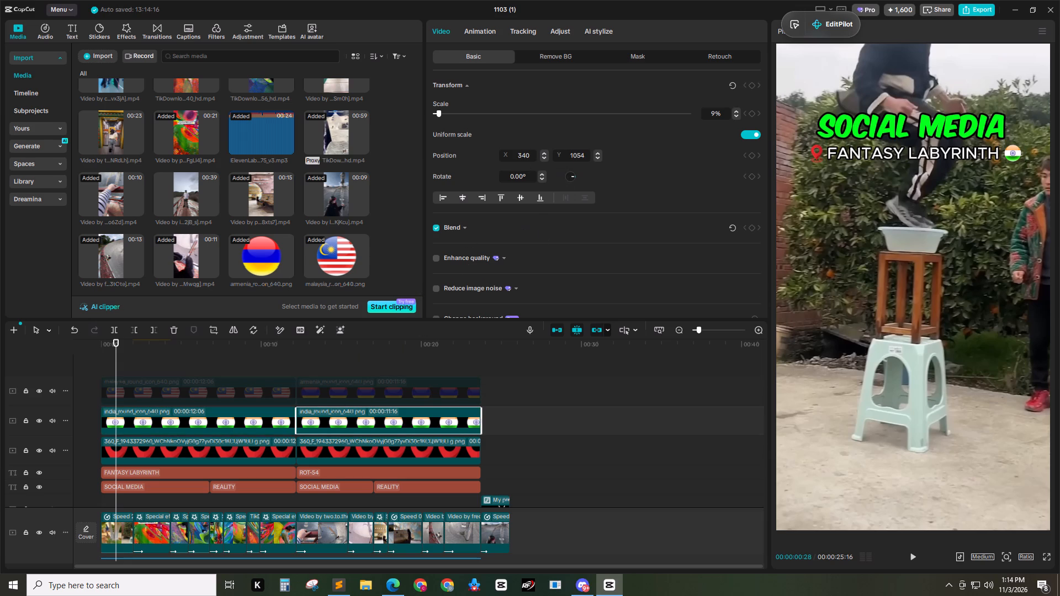
pyautogui.hotkey('ctrl', 'a')
pyautogui.hotkey('ctrl', 'c')
pyautogui.click(416, 390)
pyautogui.click(527, 156)
pyautogui.hotkey('ctrl', 'a')
pyautogui.hotkey('ctrl', 'v')
# Copy the ROT-54 India flag's Y position, 1054, onto the Armenia flag clip.
pyautogui.click(423, 418)
pyautogui.click(572, 155)
pyautogui.hotkey('ctrl', 'a')
pyautogui.hotkey('ctrl', 'c')
pyautogui.click(424, 394)
pyautogui.click(577, 152)
pyautogui.hotkey('ctrl', 'a')
pyautogui.hotkey('ctrl', 'v')
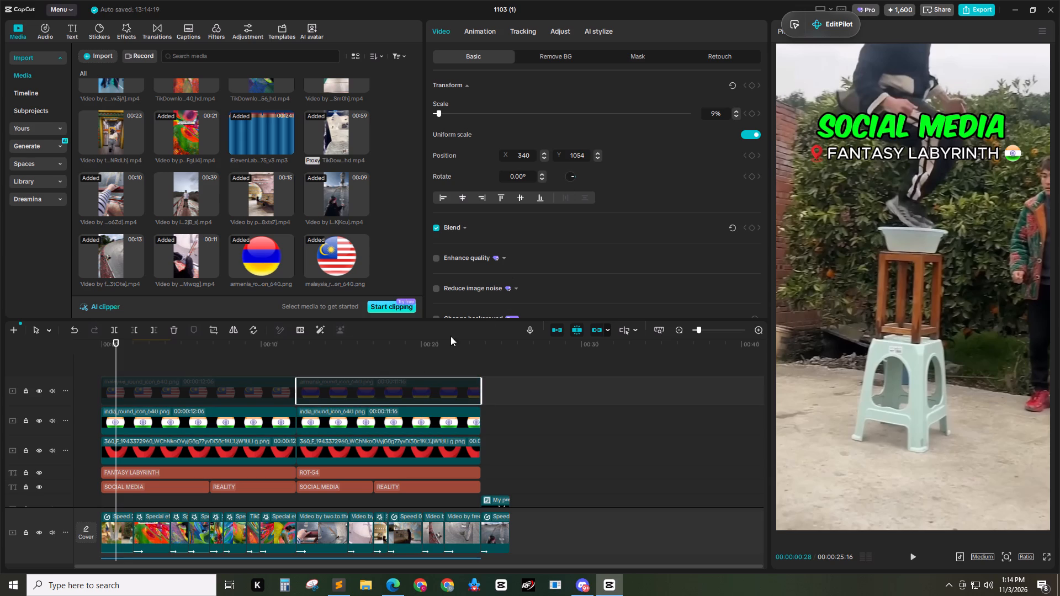
# Delete both India flag clips from the timeline.
pyautogui.click(359, 421)
pyautogui.keyDown('ctrl'); pyautogui.click(262, 423); pyautogui.keyUp('ctrl')
pyautogui.press('Delete')
# Enable the Malaysia and Armenia flag clips and check their placement across both location sections.
pyautogui.click(271, 396)
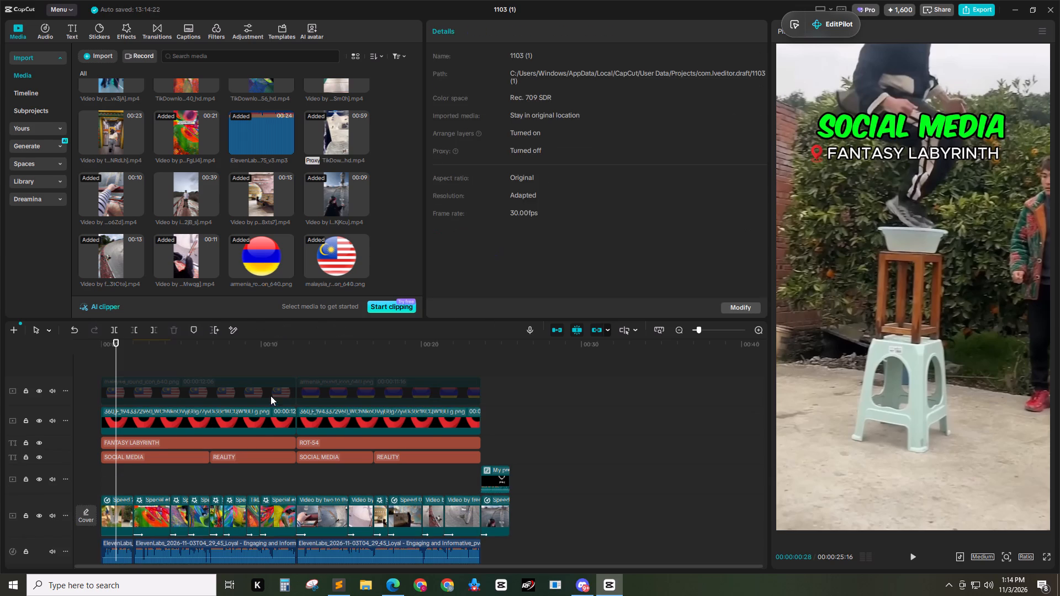
pyautogui.keyDown('ctrl'); pyautogui.click(327, 391); pyautogui.keyUp('ctrl')
pyautogui.press('v')
pyautogui.click(280, 359)
pyautogui.moveTo(275, 348); pyautogui.dragTo(361, 357)
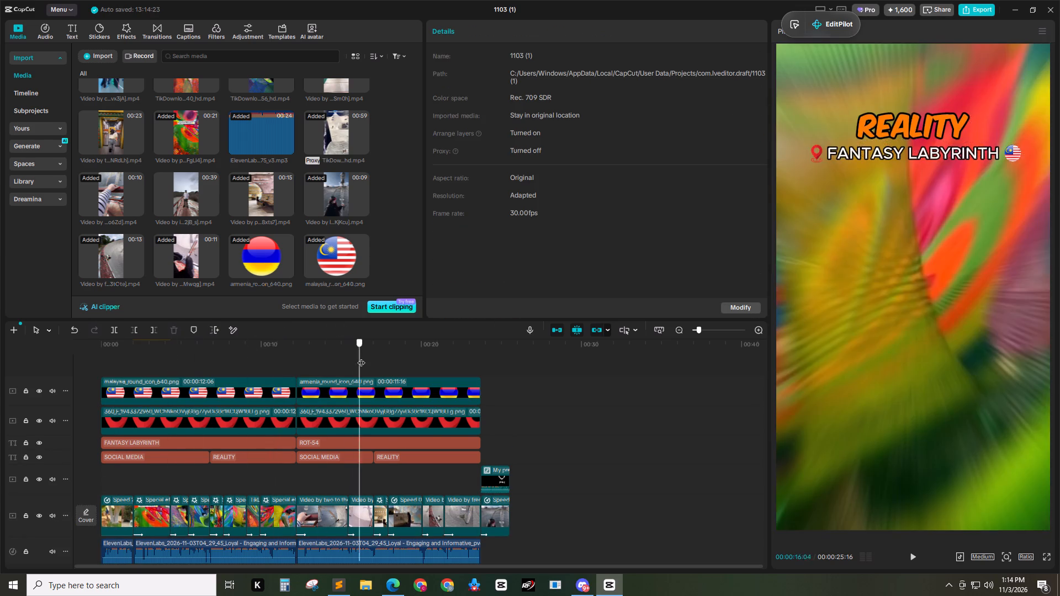
pyautogui.moveTo(361, 357); pyautogui.dragTo(0, 377)
# Insert the Intro SFX preset at the start of the video and ungroup it into separate sound clips.
pyautogui.scroll(-3, 307, 393)
pyautogui.scroll(-1, 257, 423)
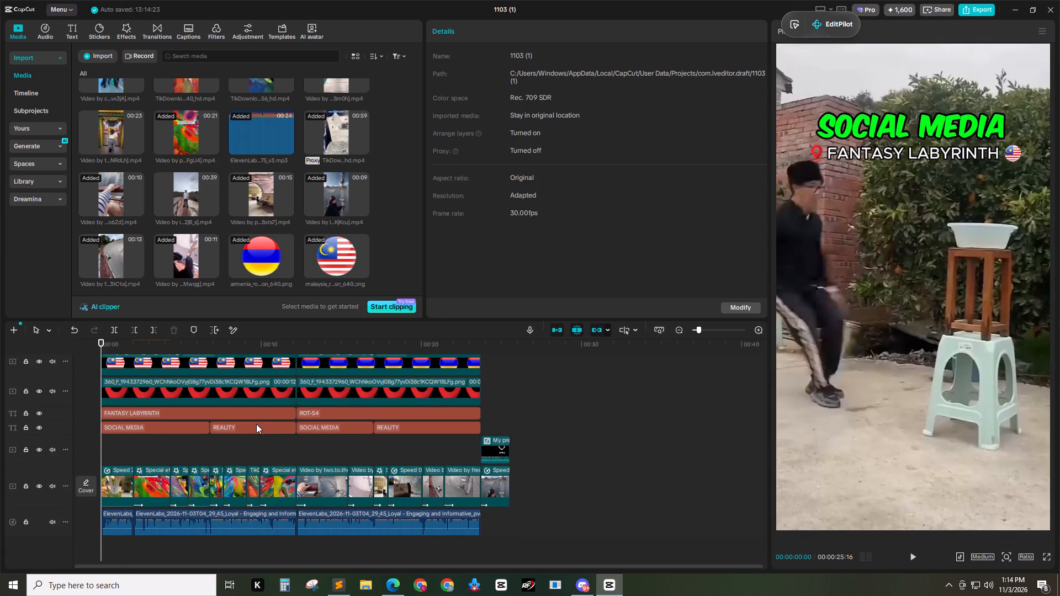
pyautogui.click(43, 134)
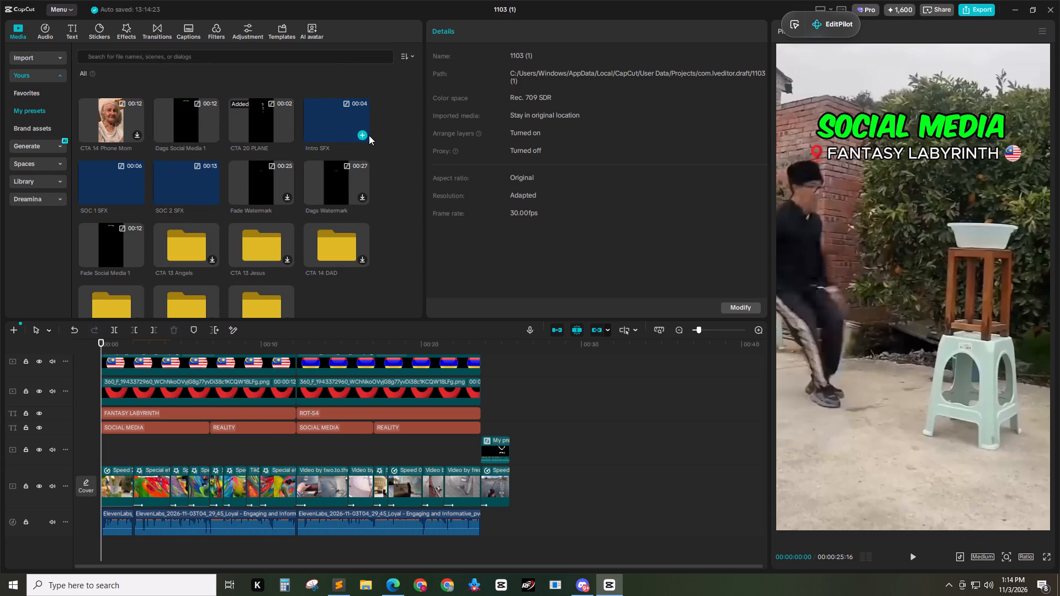
pyautogui.click(362, 134)
pyautogui.hotkey('alt', 'shift', 'g')
# Shift the riser and camera sounds earlier together so the riser ends at the cut at 00:00:02:01.
pyautogui.keyDown('ctrl'); pyautogui.scroll(4, 187, 451); pyautogui.keyUp('ctrl')
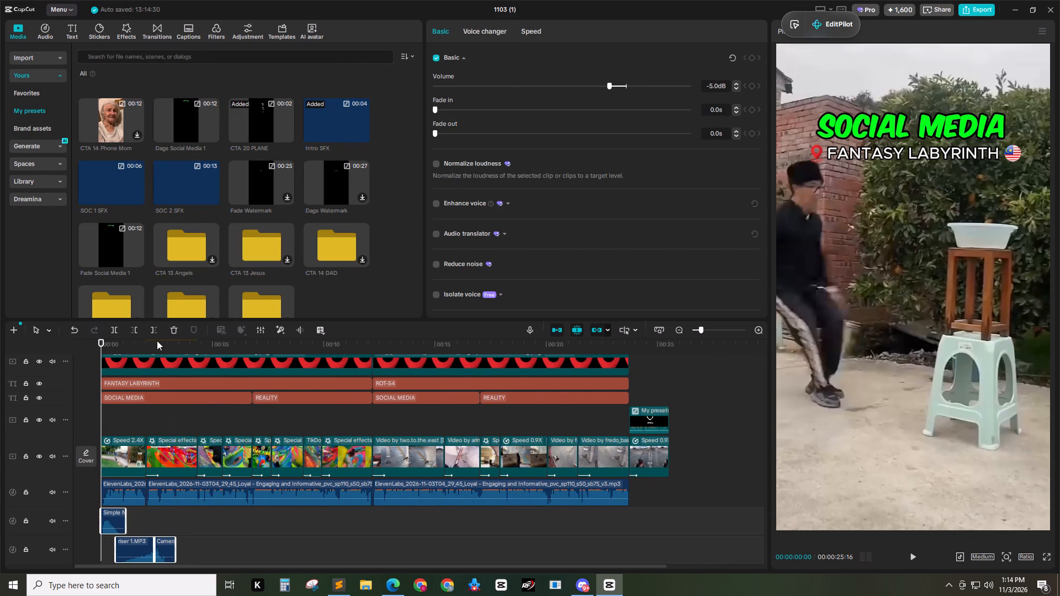
pyautogui.moveTo(159, 349); pyautogui.dragTo(146, 349)
pyautogui.moveTo(173, 533); pyautogui.dragTo(139, 544)
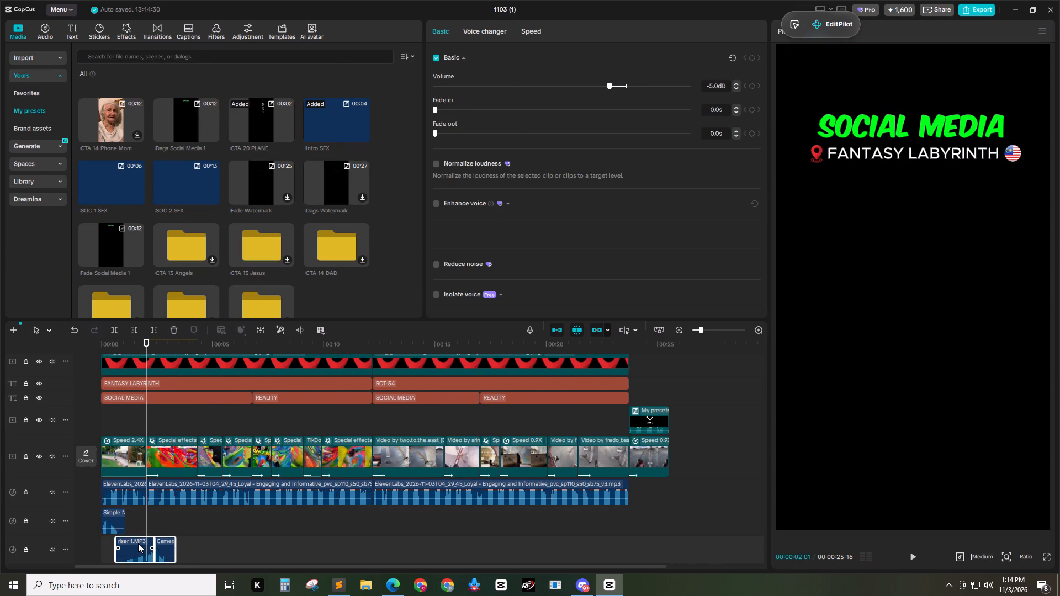
pyautogui.moveTo(138, 543); pyautogui.dragTo(129, 543)
# Insert the SOC 1 SFX preset at 00:00:04:10 and ungroup it into separate sound clips.
pyautogui.moveTo(204, 352); pyautogui.dragTo(195, 351)
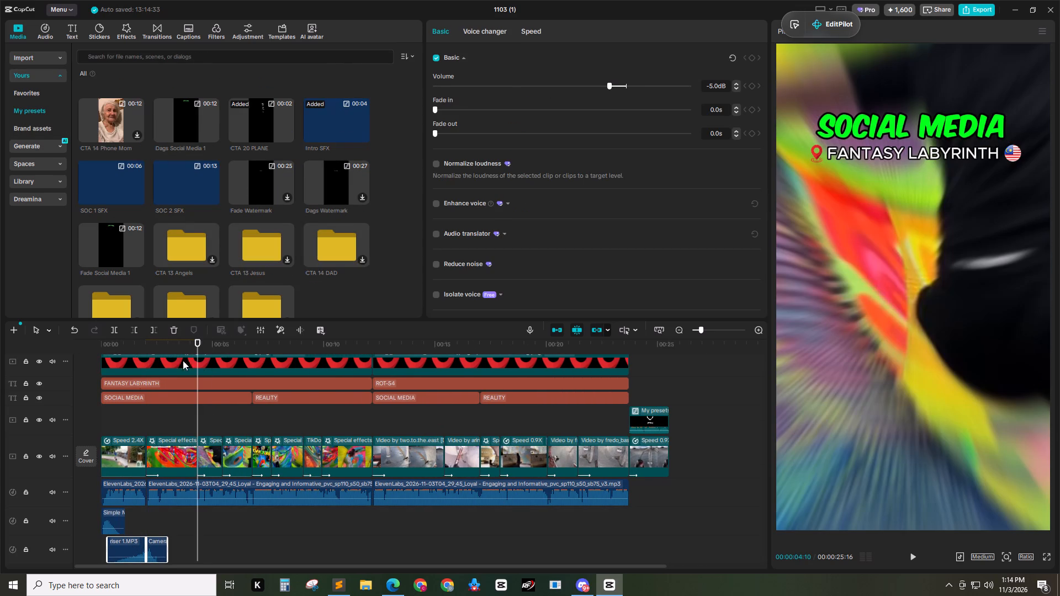
pyautogui.click(137, 200)
pyautogui.hotkey('alt', 'shift', 'g')
# Move the second transition sound from the SOC 1 group to the cut at 00:00:05:14.
pyautogui.keyDown('ctrl'); pyautogui.scroll(1, 251, 496); pyautogui.keyUp('ctrl')
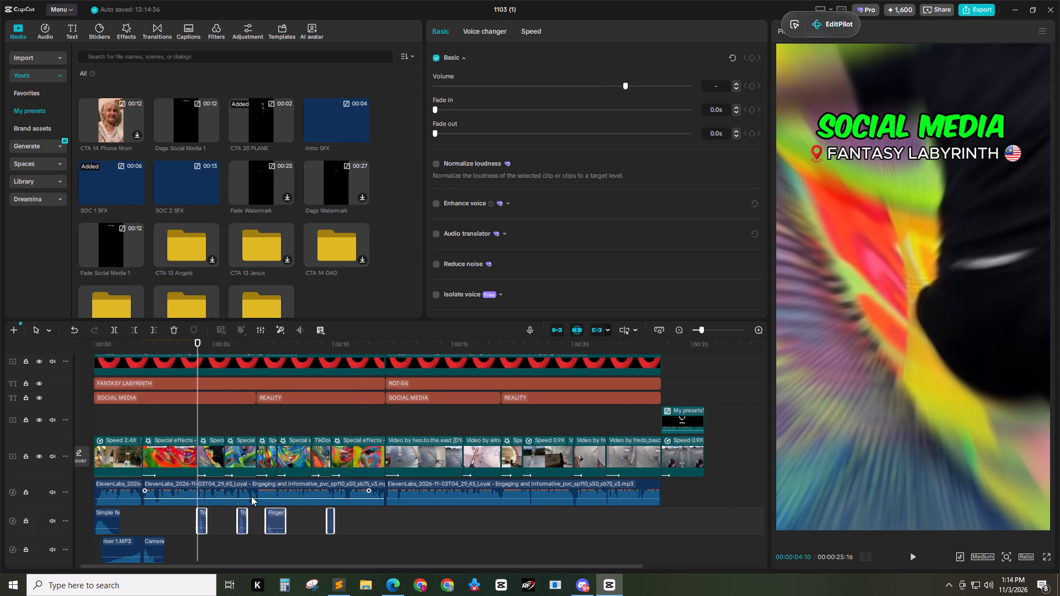
pyautogui.keyDown('ctrl'); pyautogui.scroll(5, 251, 496); pyautogui.keyUp('ctrl')
pyautogui.moveTo(248, 346); pyautogui.dragTo(235, 349)
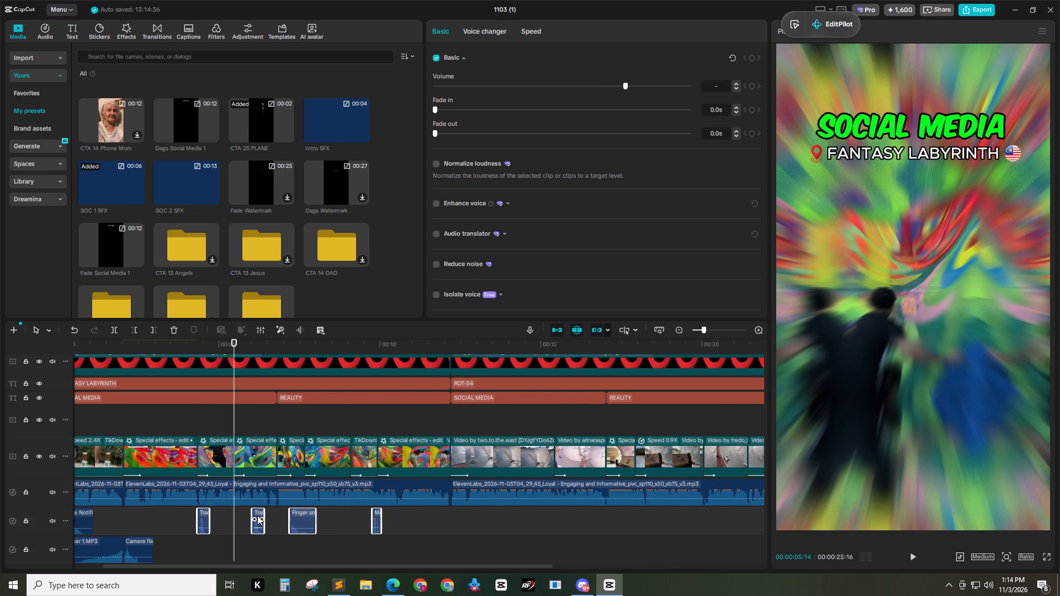
pyautogui.click(257, 515)
pyautogui.moveTo(257, 512); pyautogui.dragTo(239, 512)
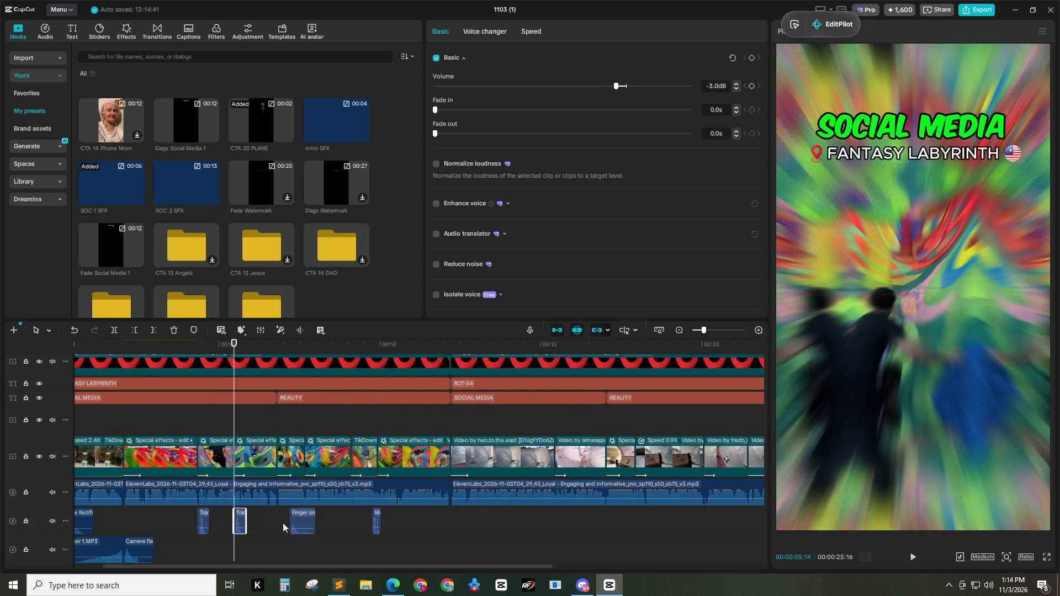
# Replace the finger snap sound with a copy of the camera flash sound at 00:00:06:24 on the upper sound-effects track.
pyautogui.click(138, 552)
pyautogui.hotkey('ctrl', 'c')
pyautogui.click(305, 517)
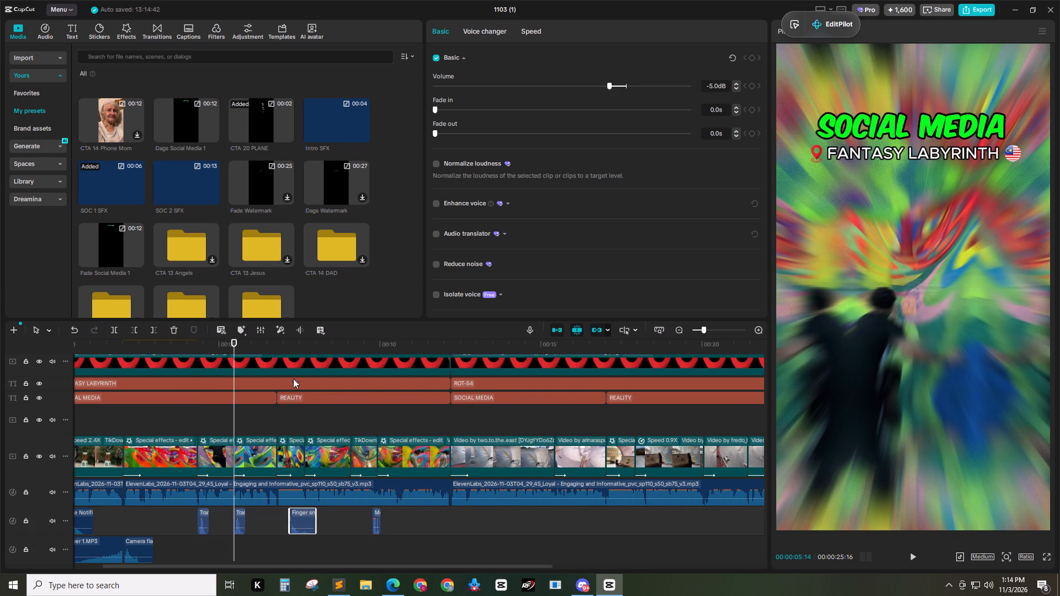
pyautogui.press('Delete')
pyautogui.moveTo(287, 347); pyautogui.dragTo(275, 347)
pyautogui.hotkey('ctrl', 'v')
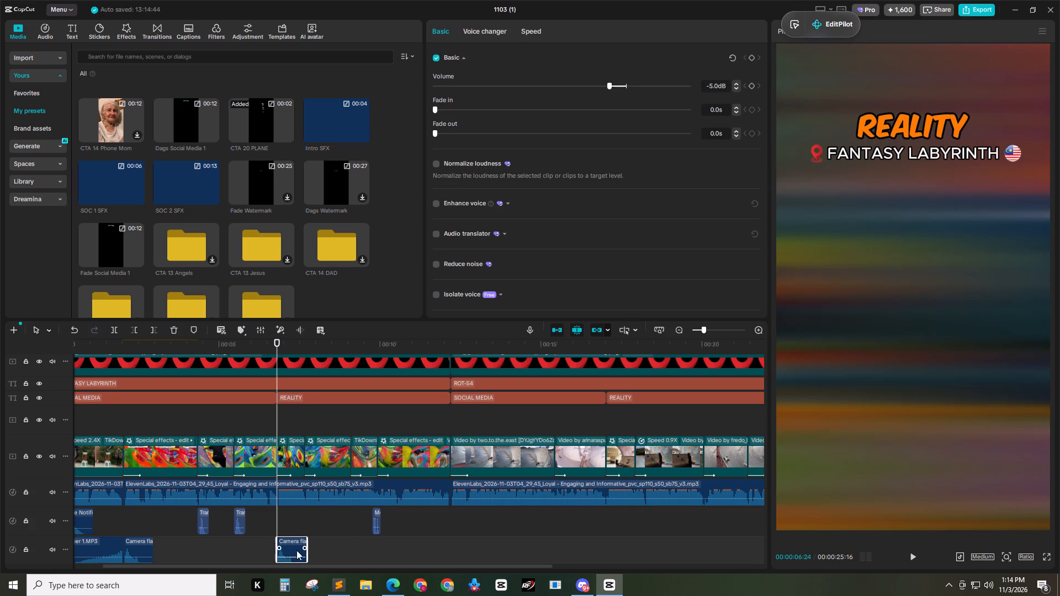
pyautogui.moveTo(287, 551); pyautogui.dragTo(288, 521)
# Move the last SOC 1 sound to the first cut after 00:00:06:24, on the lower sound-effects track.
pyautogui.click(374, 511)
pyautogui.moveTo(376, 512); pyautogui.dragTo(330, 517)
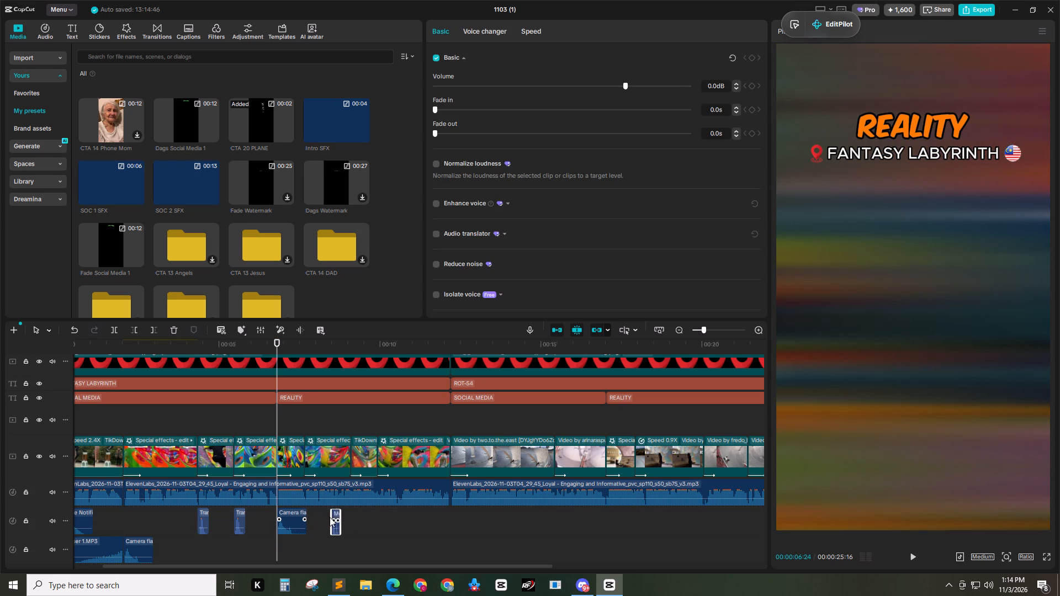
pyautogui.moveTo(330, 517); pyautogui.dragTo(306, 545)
# Paste copies of the first and second transition sounds at the cuts at 00:00:09:03 and 00:00:09:28.
pyautogui.click(201, 518)
pyautogui.hotkey('ctrl', 'c')
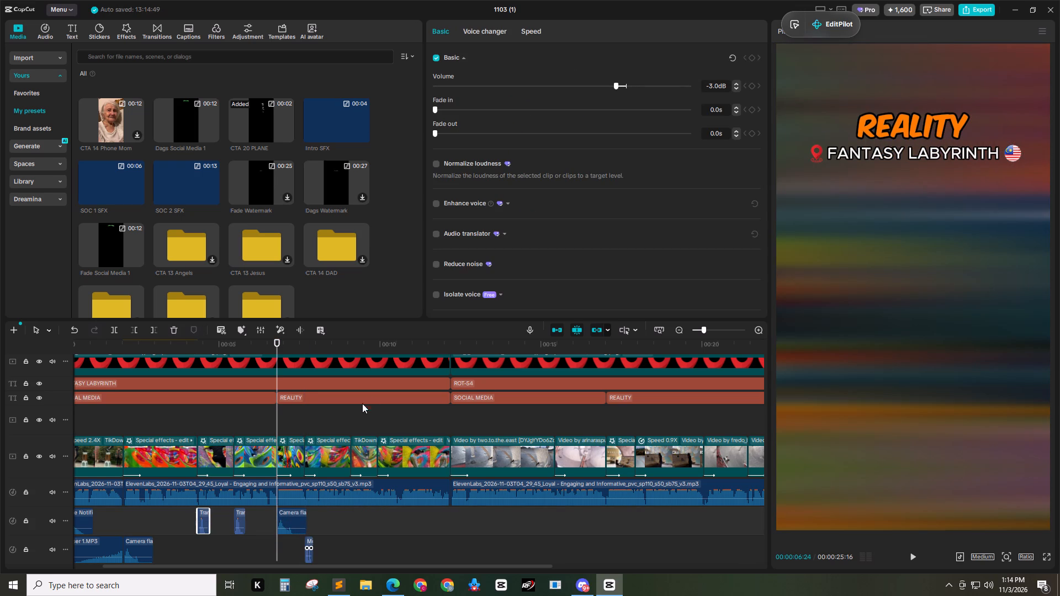
pyautogui.moveTo(359, 349); pyautogui.dragTo(351, 349)
pyautogui.hotkey('ctrl', 'v')
pyautogui.click(240, 516)
pyautogui.hotkey('ctrl', 'c')
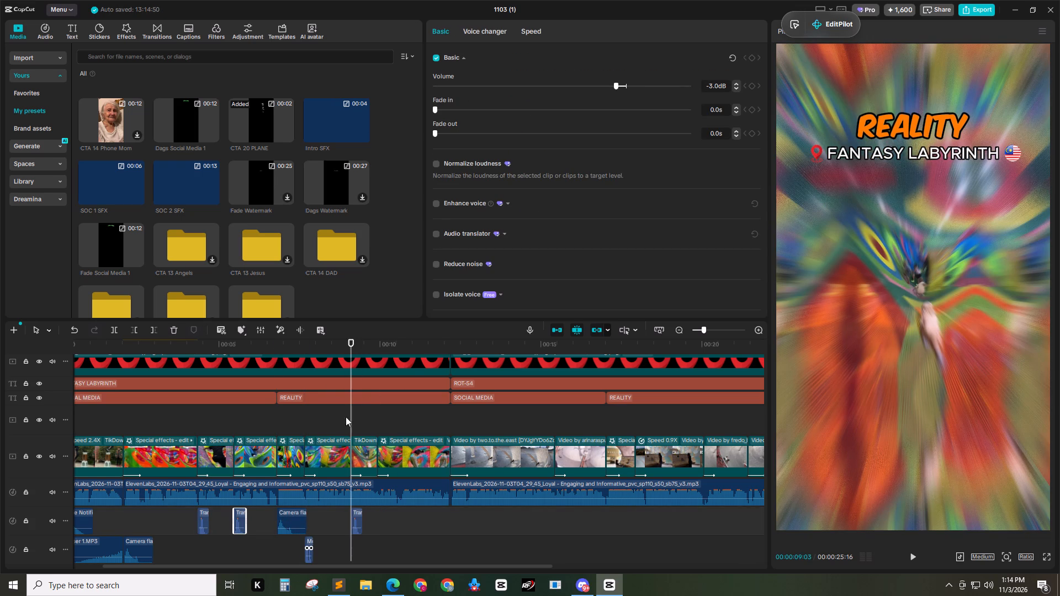
pyautogui.moveTo(396, 350); pyautogui.dragTo(376, 350)
pyautogui.hotkey('ctrl', 'v')
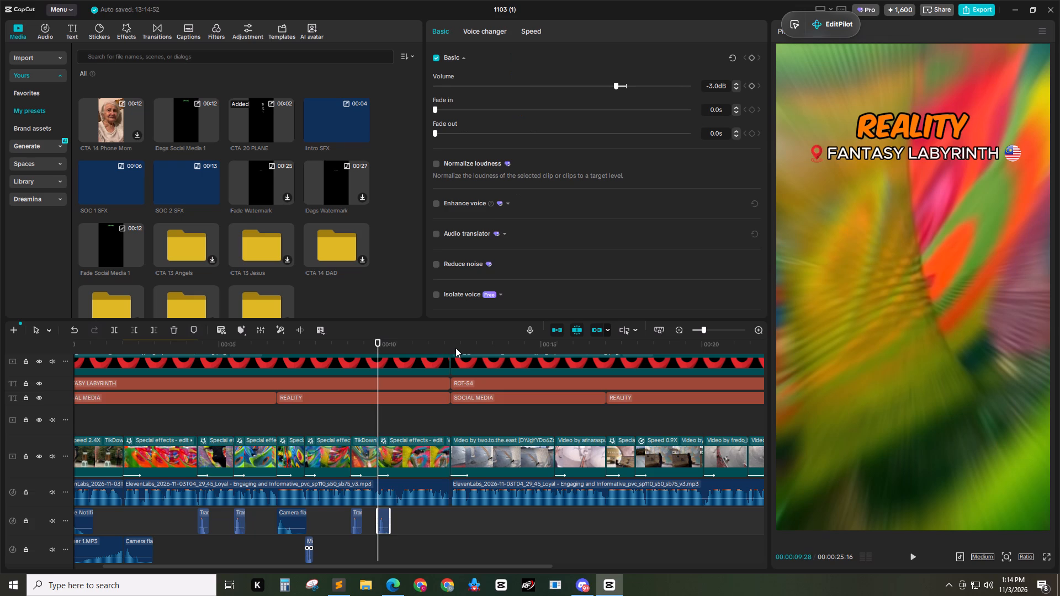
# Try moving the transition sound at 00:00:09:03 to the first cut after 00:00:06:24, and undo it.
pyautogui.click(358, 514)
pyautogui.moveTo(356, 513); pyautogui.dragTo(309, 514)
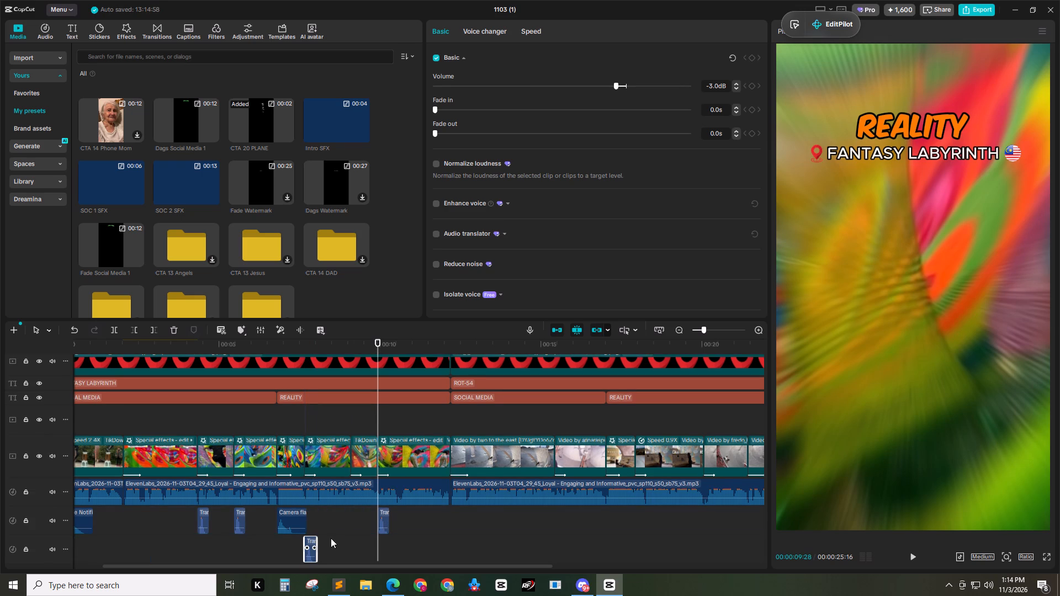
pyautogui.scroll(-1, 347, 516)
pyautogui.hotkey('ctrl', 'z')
# Move the last SOC 1 sound out of the way and shift both pasted transition sounds one cut earlier each.
pyautogui.scroll(-2, 347, 516)
pyautogui.click(306, 510)
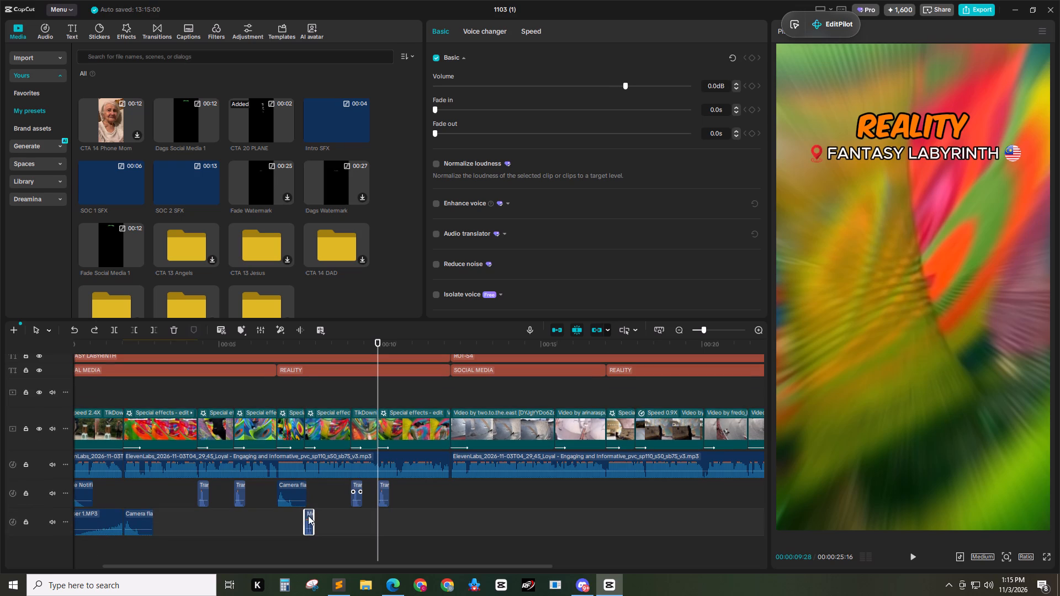
pyautogui.moveTo(309, 514); pyautogui.dragTo(418, 518)
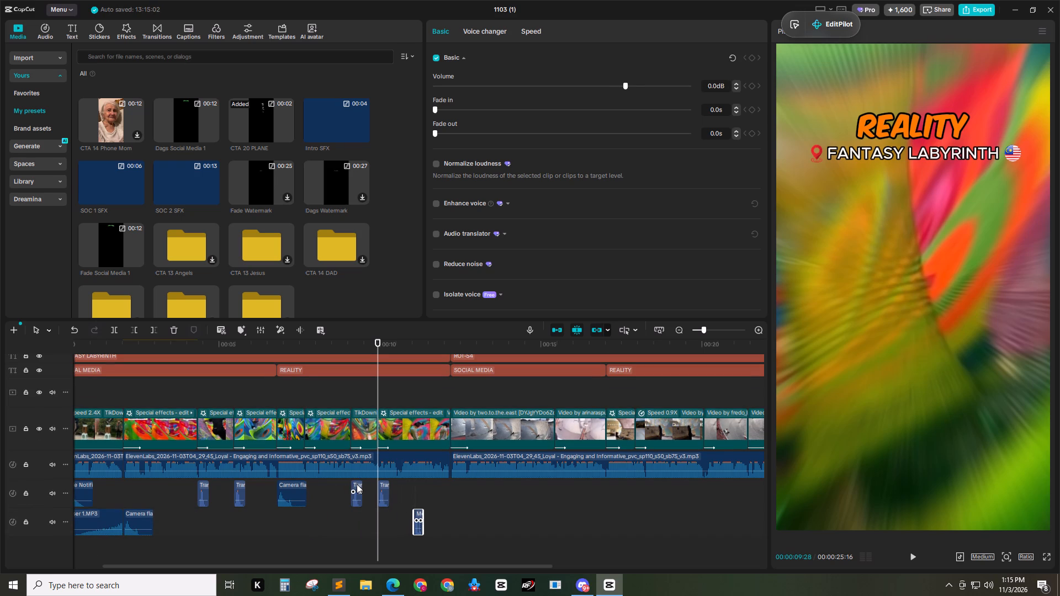
pyautogui.click(357, 484)
pyautogui.moveTo(355, 483); pyautogui.dragTo(307, 518)
pyautogui.click(384, 488)
pyautogui.moveTo(383, 482); pyautogui.dragTo(355, 483)
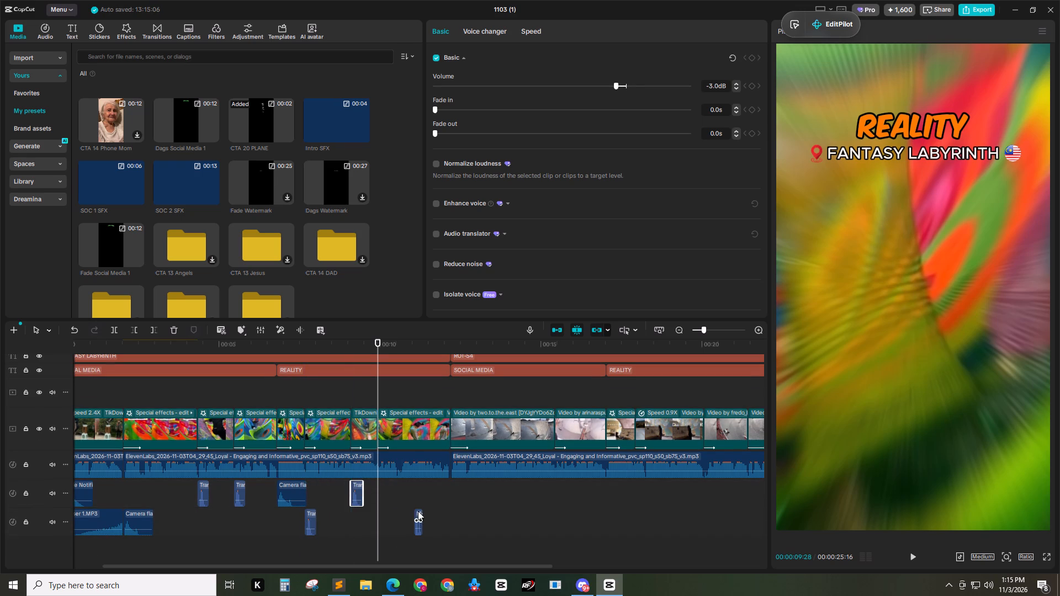
# Move the last SOC 1 sound to the cut at 00:00:09:28 on the upper sound-effects track.
pyautogui.click(418, 511)
pyautogui.click(416, 512)
pyautogui.hotkey('ctrl', 'z')
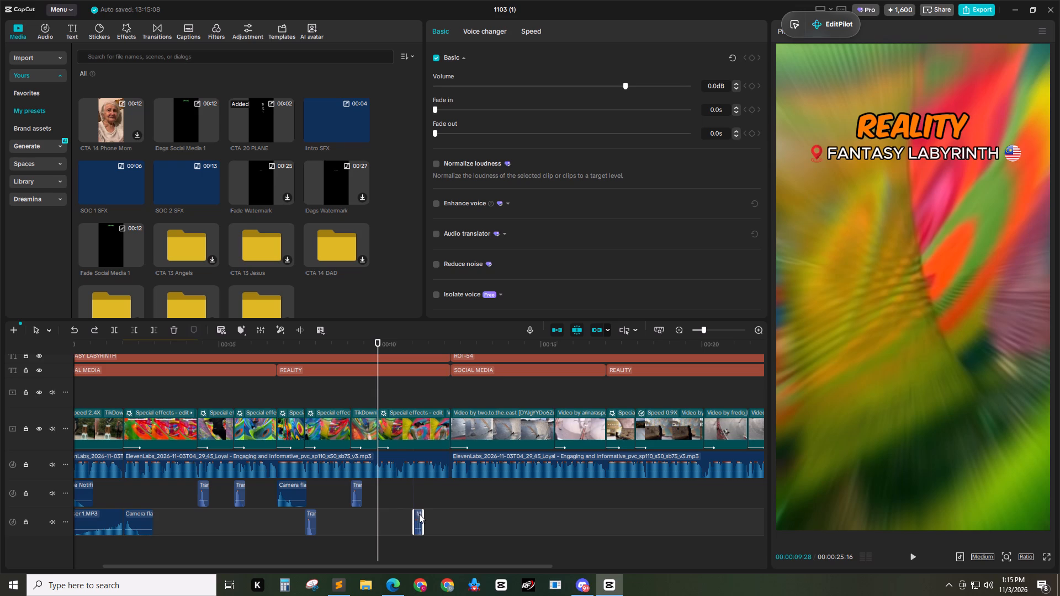
pyautogui.moveTo(418, 512); pyautogui.dragTo(384, 488)
# Insert the SOC 2 SFX preset at 00:00:12:06 and ungroup it into separate sound clips.
pyautogui.moveTo(467, 344); pyautogui.dragTo(450, 345)
pyautogui.click(213, 199)
pyautogui.hotkey('alt', 'shift', 'g')
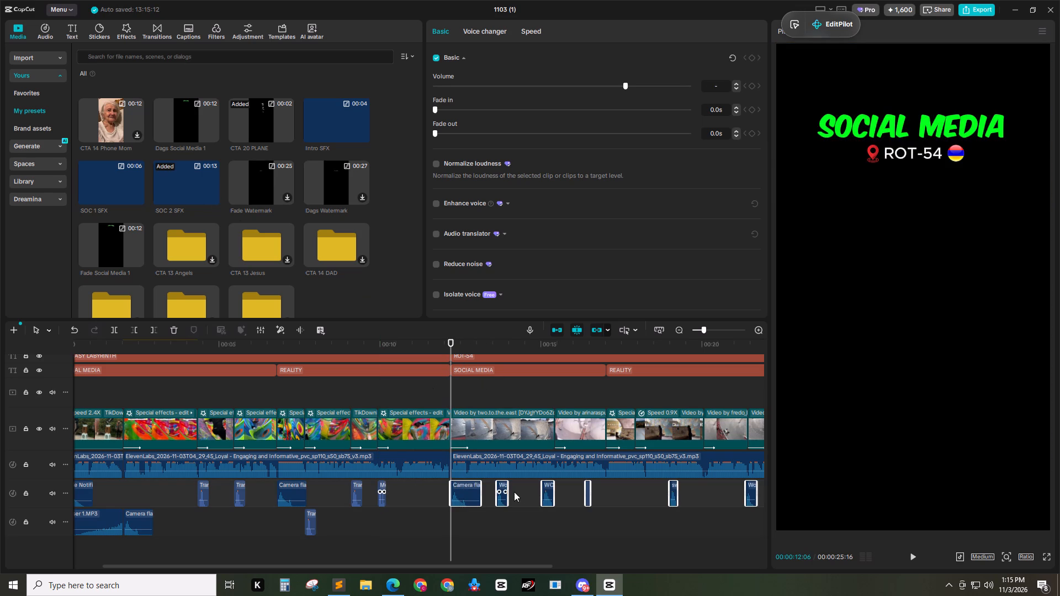
# Move WOOSH 1 aside to the lower track and align the first Woosh sound with the start of the ROT-54 section's second clip.
pyautogui.click(504, 486)
pyautogui.click(546, 486)
pyautogui.moveTo(548, 487); pyautogui.dragTo(598, 528)
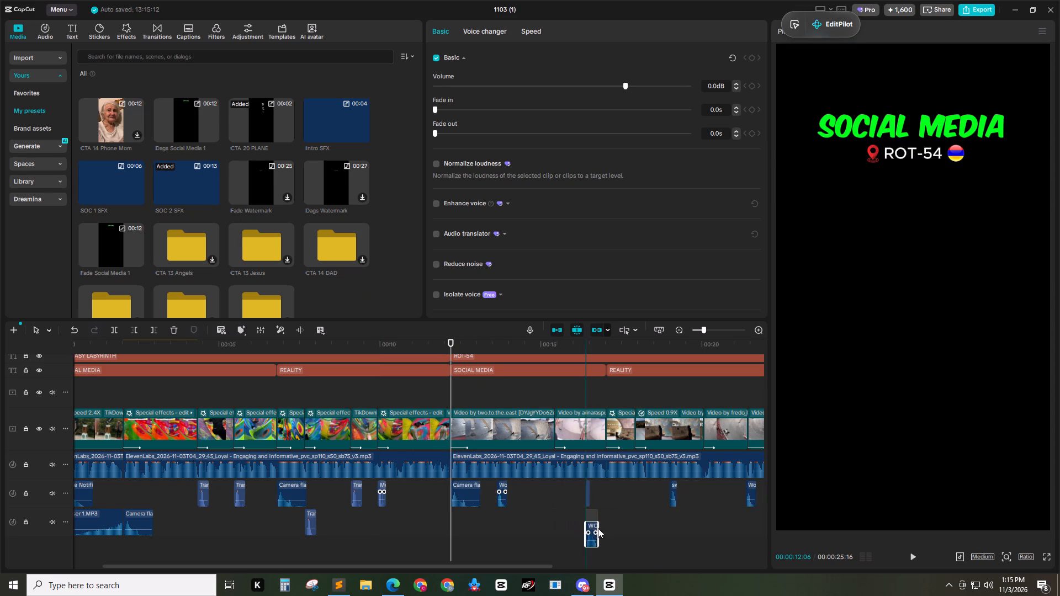
pyautogui.moveTo(598, 528); pyautogui.dragTo(598, 528)
pyautogui.click(501, 487)
pyautogui.moveTo(502, 483); pyautogui.dragTo(557, 487)
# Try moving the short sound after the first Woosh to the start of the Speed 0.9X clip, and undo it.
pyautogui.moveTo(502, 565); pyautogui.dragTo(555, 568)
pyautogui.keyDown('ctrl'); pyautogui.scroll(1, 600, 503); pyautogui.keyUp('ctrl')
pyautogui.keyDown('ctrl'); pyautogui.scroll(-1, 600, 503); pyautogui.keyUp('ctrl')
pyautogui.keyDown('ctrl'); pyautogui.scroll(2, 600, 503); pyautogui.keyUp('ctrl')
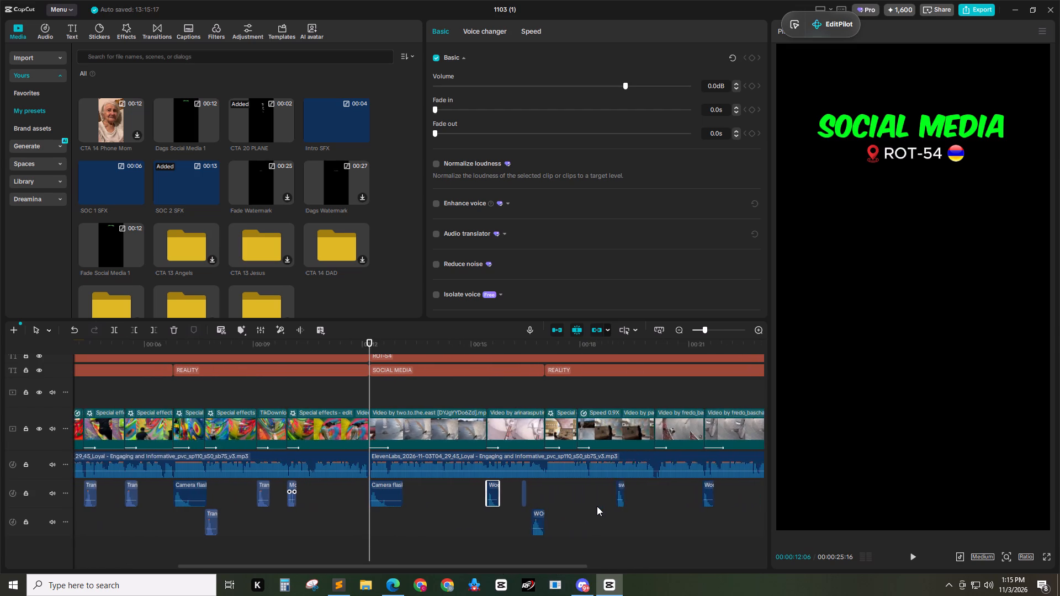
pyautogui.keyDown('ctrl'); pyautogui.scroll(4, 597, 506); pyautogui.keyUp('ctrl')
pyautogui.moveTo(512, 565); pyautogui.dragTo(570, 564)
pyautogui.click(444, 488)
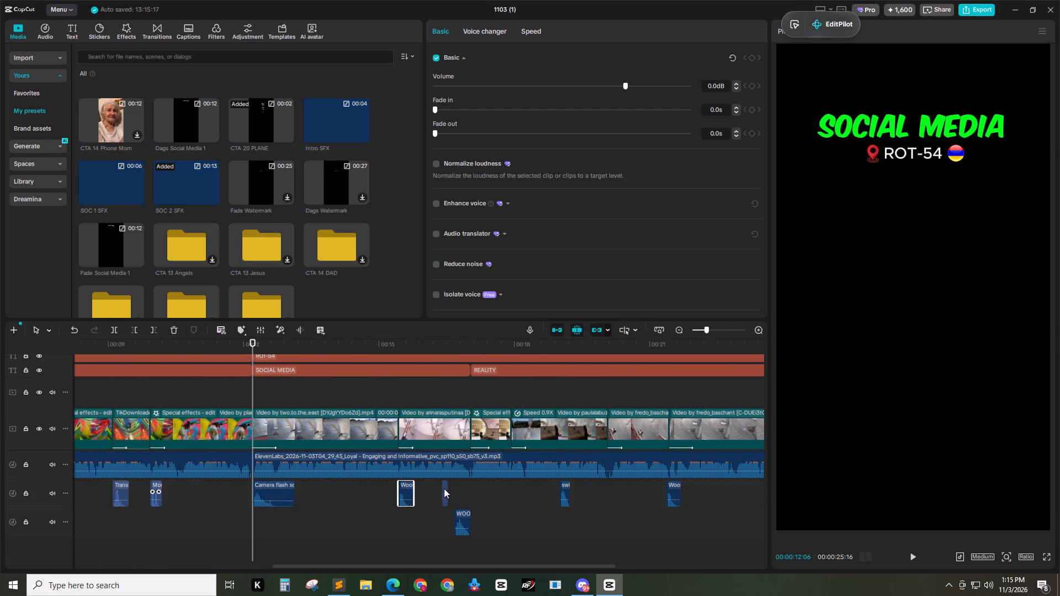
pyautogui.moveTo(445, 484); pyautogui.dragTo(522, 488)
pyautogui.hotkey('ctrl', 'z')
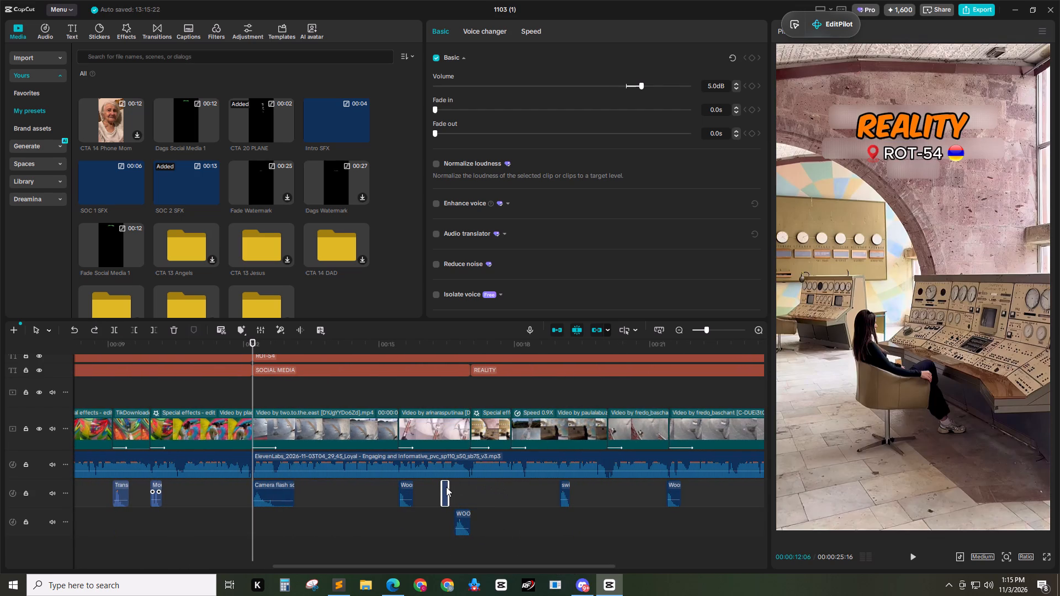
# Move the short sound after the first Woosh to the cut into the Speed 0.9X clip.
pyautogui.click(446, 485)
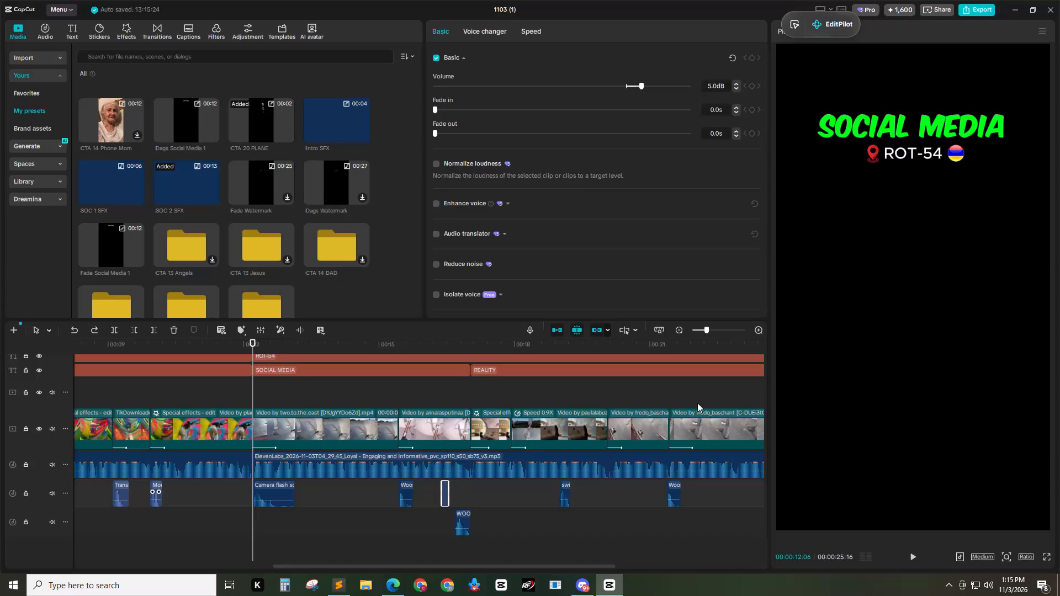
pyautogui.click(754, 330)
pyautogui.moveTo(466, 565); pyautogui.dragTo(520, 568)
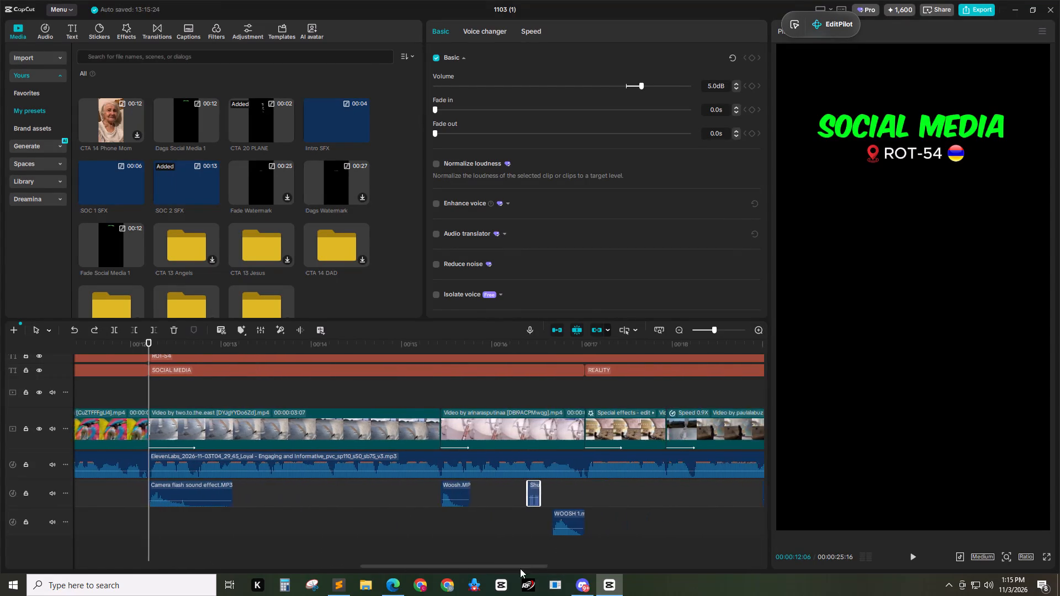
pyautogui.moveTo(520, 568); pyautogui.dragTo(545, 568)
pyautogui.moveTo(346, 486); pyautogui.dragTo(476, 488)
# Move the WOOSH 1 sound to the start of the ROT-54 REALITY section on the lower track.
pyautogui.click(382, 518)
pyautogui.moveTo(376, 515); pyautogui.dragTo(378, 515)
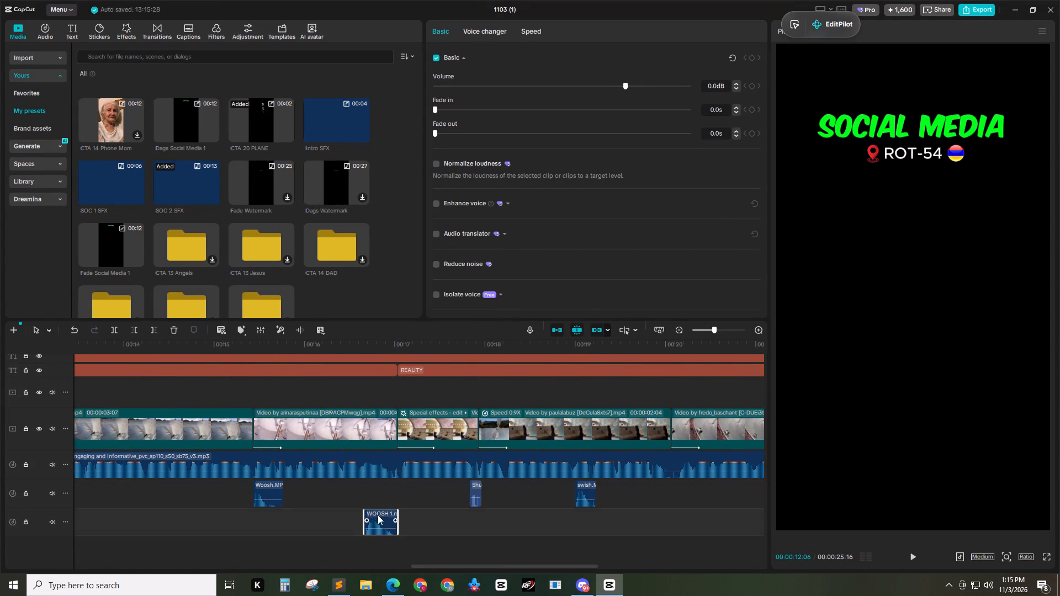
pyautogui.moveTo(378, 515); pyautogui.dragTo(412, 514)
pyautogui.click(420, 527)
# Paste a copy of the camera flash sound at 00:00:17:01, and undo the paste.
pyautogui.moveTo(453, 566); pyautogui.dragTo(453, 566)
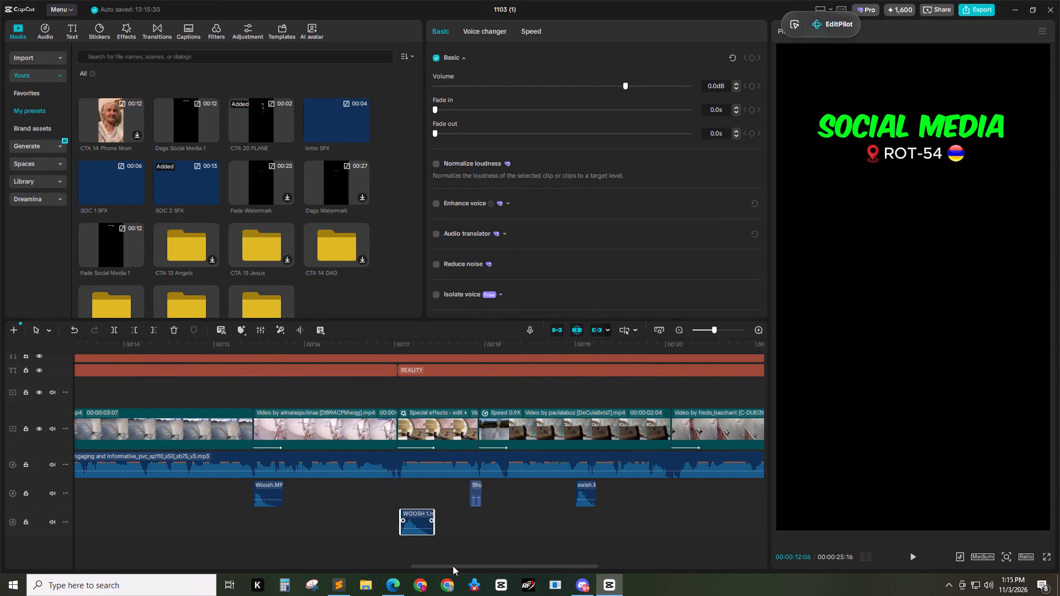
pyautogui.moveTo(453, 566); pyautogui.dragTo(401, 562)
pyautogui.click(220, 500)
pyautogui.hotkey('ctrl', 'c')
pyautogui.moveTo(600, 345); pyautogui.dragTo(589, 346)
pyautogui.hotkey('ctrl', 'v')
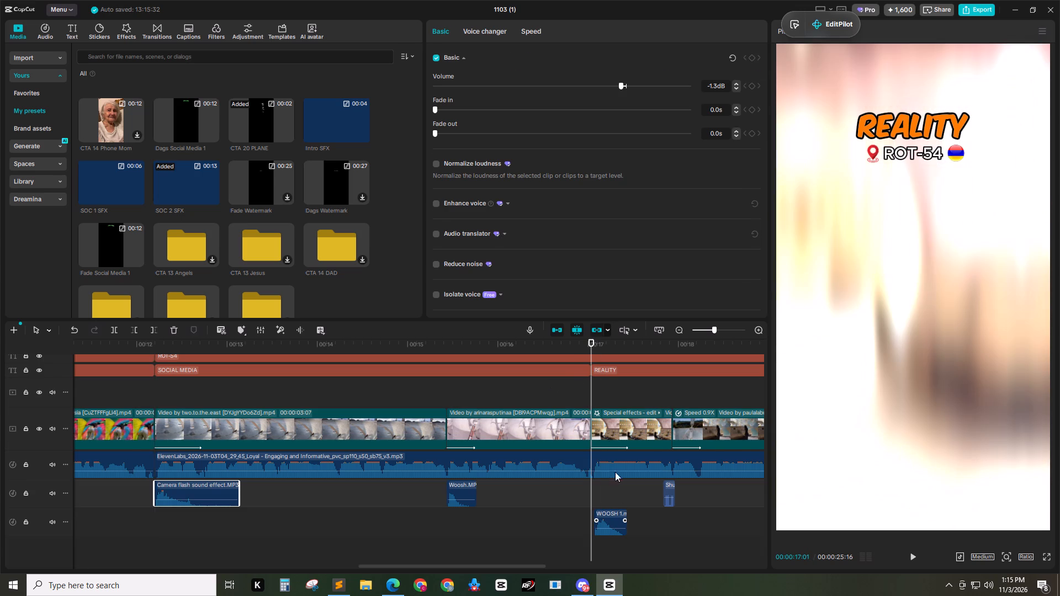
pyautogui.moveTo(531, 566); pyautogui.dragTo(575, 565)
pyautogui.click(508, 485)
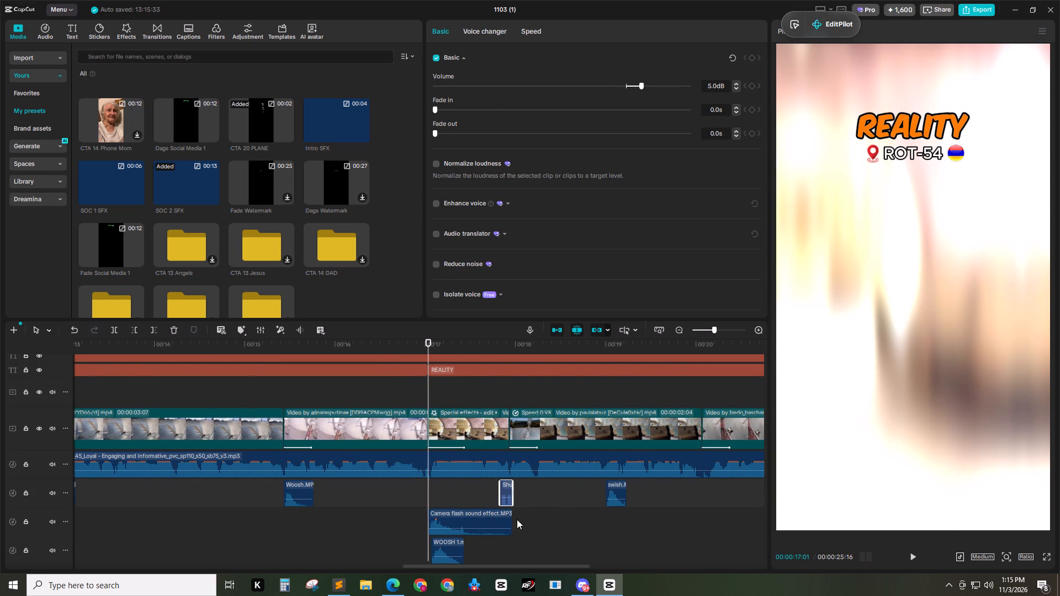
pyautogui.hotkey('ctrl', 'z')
# Move the short sound to 00:00:17:01 and WOOSH 1 to the start of the Speed 0.9X clip on the upper track.
pyautogui.moveTo(506, 484); pyautogui.dragTo(439, 482)
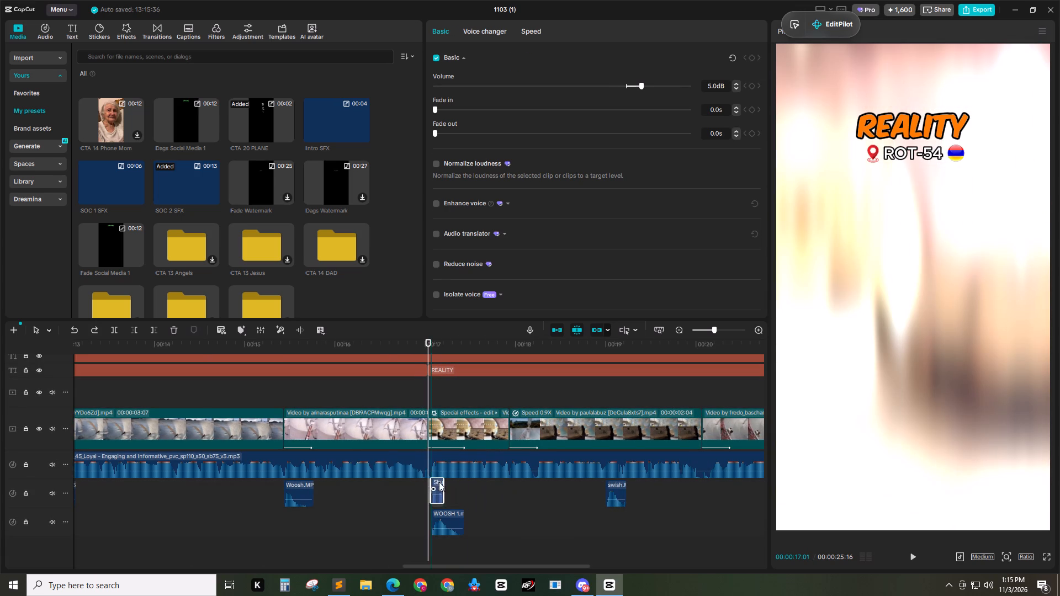
pyautogui.moveTo(439, 482); pyautogui.dragTo(434, 482)
pyautogui.click(455, 517)
pyautogui.moveTo(449, 519); pyautogui.dragTo(527, 487)
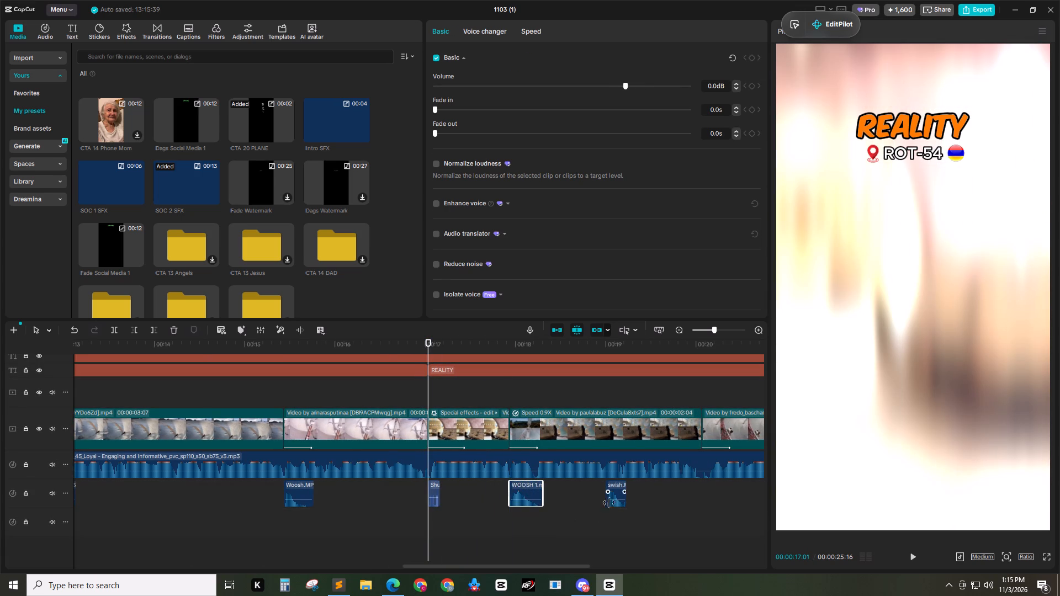
# Move the swish sound to the cut where the Speed 0.9X clip ends.
pyautogui.click(616, 489)
pyautogui.moveTo(492, 566); pyautogui.dragTo(571, 563)
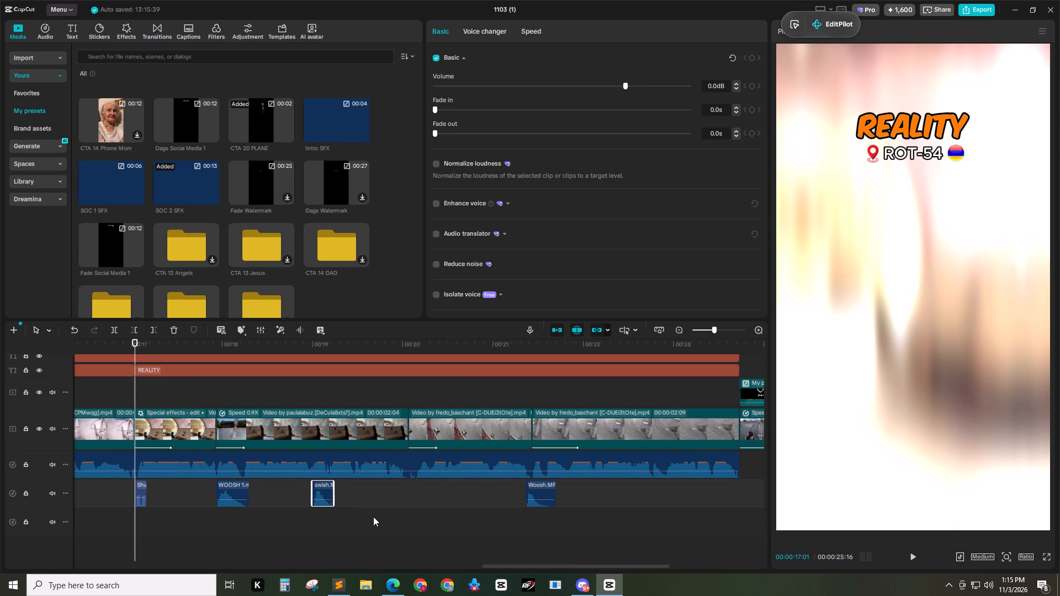
pyautogui.moveTo(323, 493); pyautogui.dragTo(421, 488)
# Delete the second Woosh sound near the final clip of the ROT-54 REALITY section.
pyautogui.click(542, 491)
pyautogui.press('Delete')
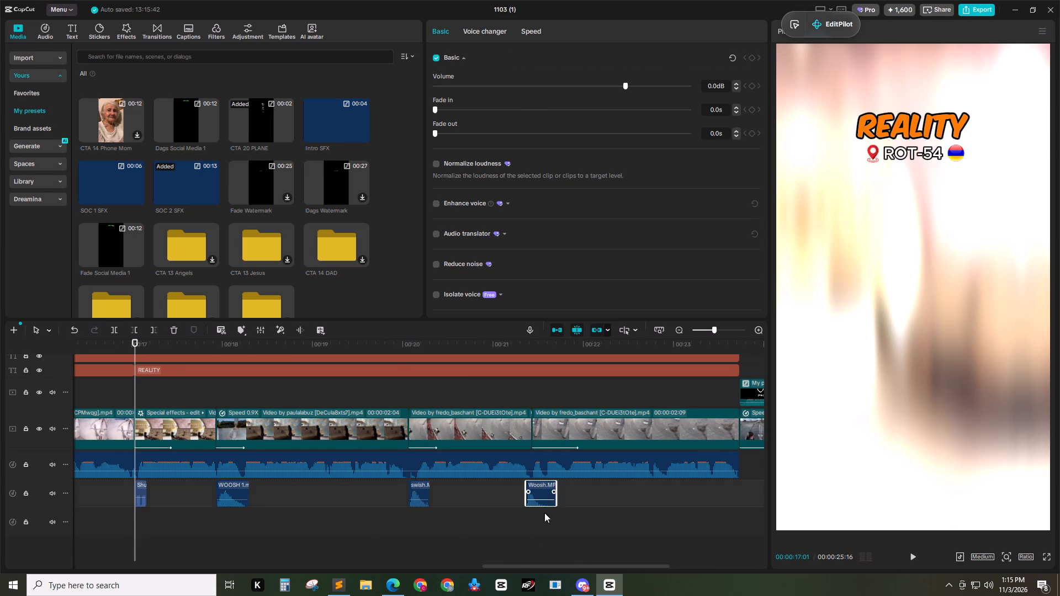
# Move the mouse click sound earlier to the start of the CTA ending clip.
pyautogui.moveTo(517, 568); pyautogui.dragTo(581, 563)
pyautogui.click(539, 488)
pyautogui.moveTo(540, 493); pyautogui.dragTo(515, 493)
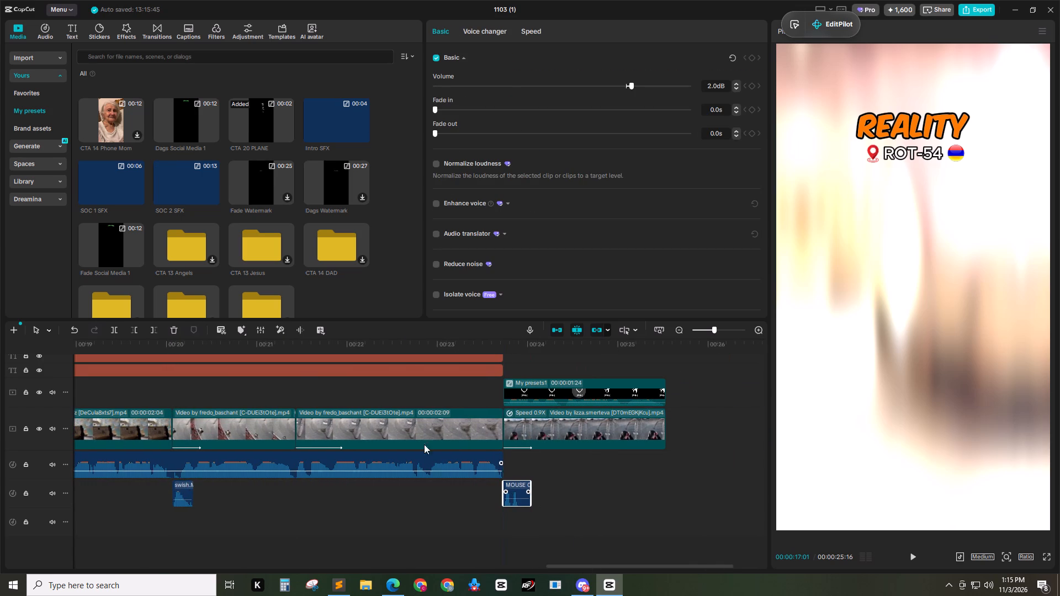
# Move the short sound from 00:00:17:01 to the cut at 00:00:21:13.
pyautogui.moveTo(305, 350); pyautogui.dragTo(298, 350)
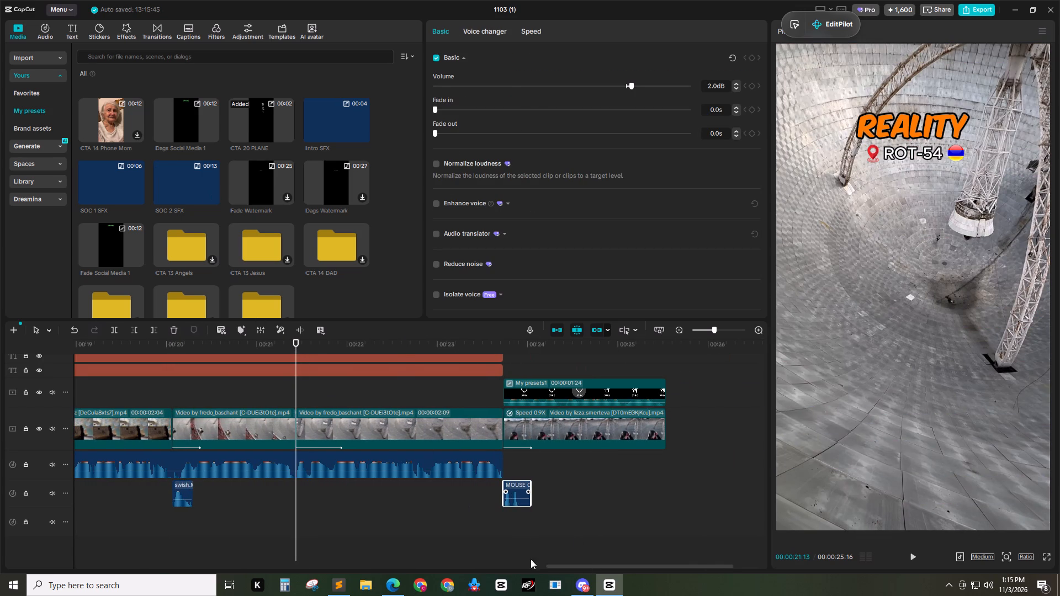
pyautogui.click(567, 563)
pyautogui.moveTo(567, 567); pyautogui.dragTo(432, 570)
pyautogui.click(397, 493)
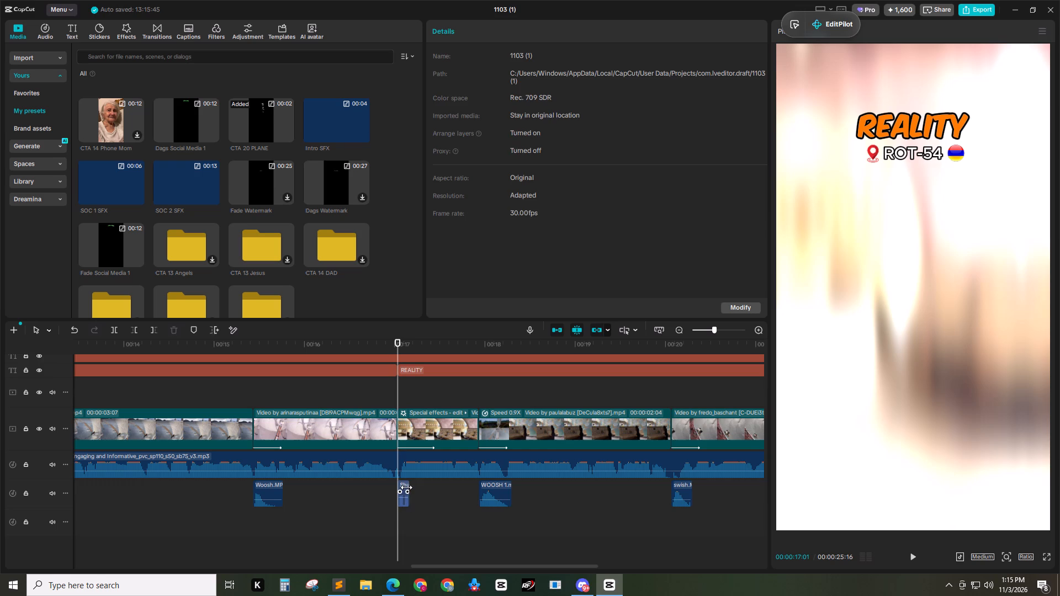
pyautogui.click(404, 485)
pyautogui.moveTo(402, 485); pyautogui.dragTo(677, 494)
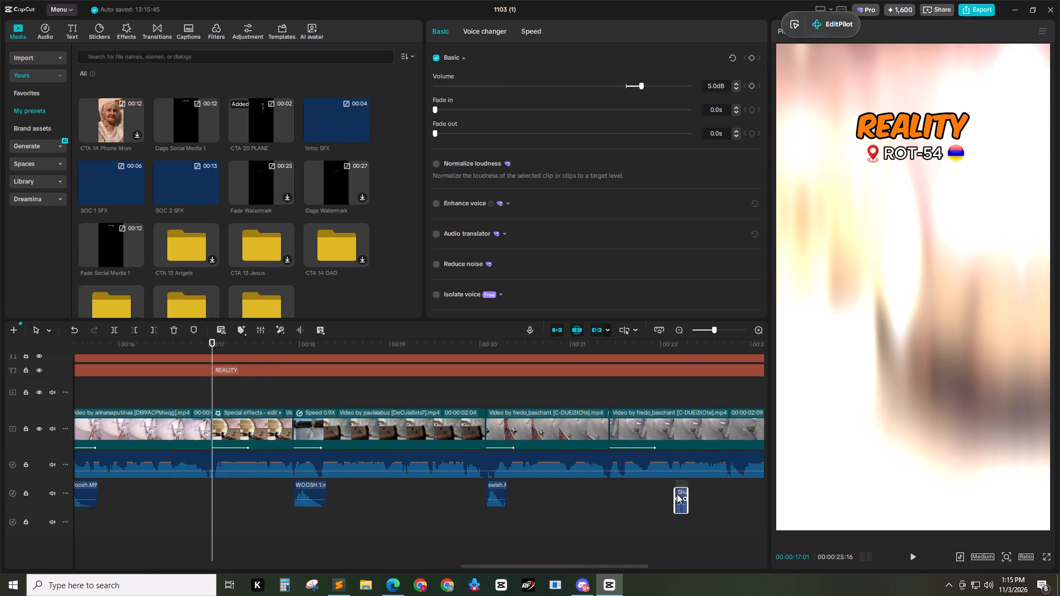
pyautogui.moveTo(677, 494); pyautogui.dragTo(570, 488)
# Copy the camera flash sound at 00:00:12:06 and paste it at 00:00:17:01, where the REALITY section starts.
pyautogui.moveTo(584, 567); pyautogui.dragTo(486, 571)
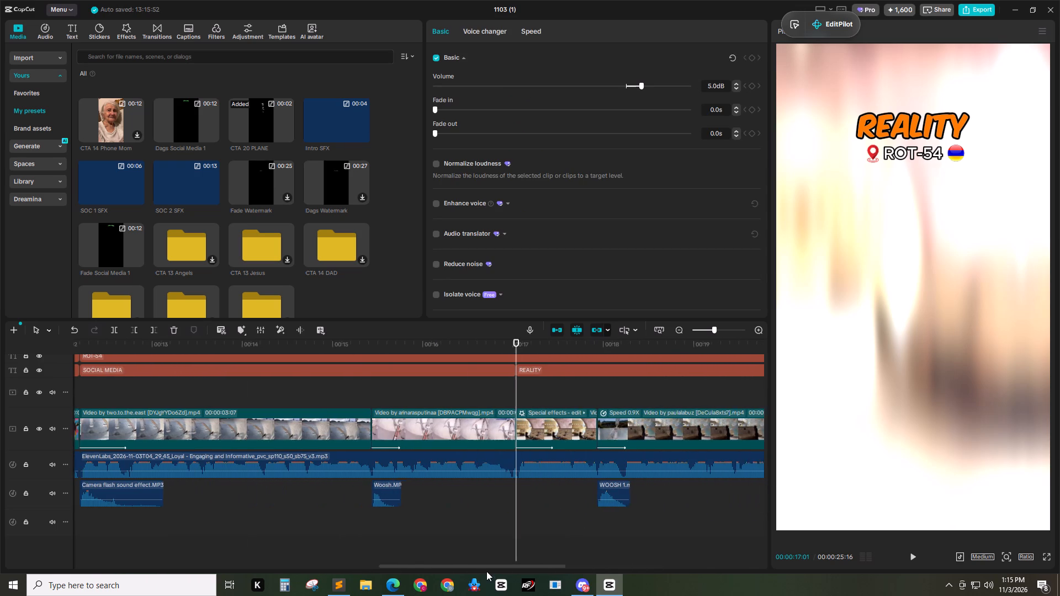
pyautogui.moveTo(486, 571); pyautogui.dragTo(485, 571)
pyautogui.click(171, 493)
pyautogui.hotkey('ctrl', 'c')
pyautogui.hotkey('ctrl', 'v')
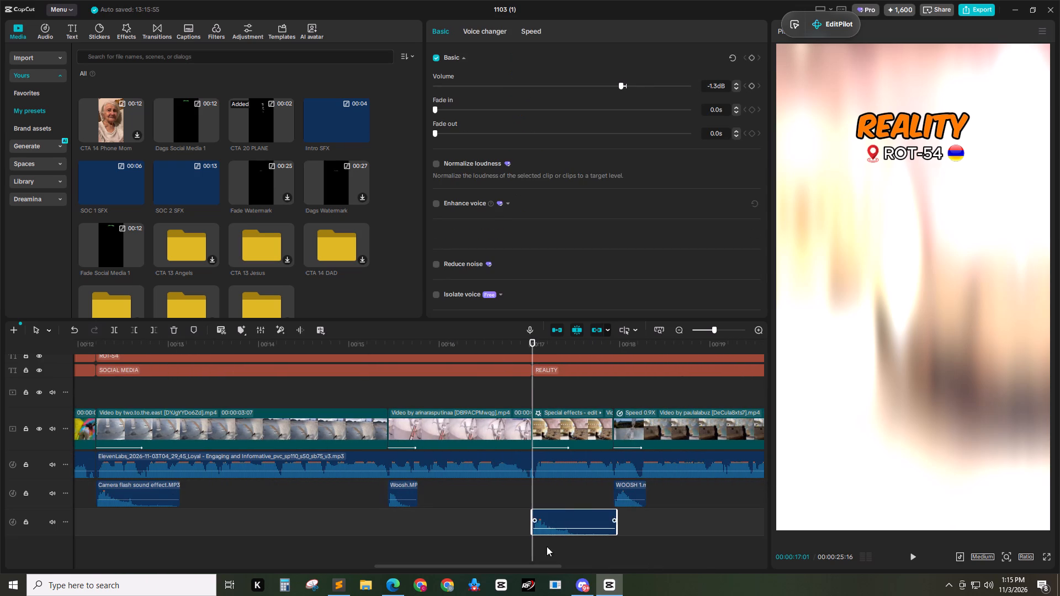
# Import the Empire of the Sun.MP3 music file from the VERSUS NICHE ASSETS folder into the project media.
pyautogui.moveTo(537, 567); pyautogui.dragTo(682, 557)
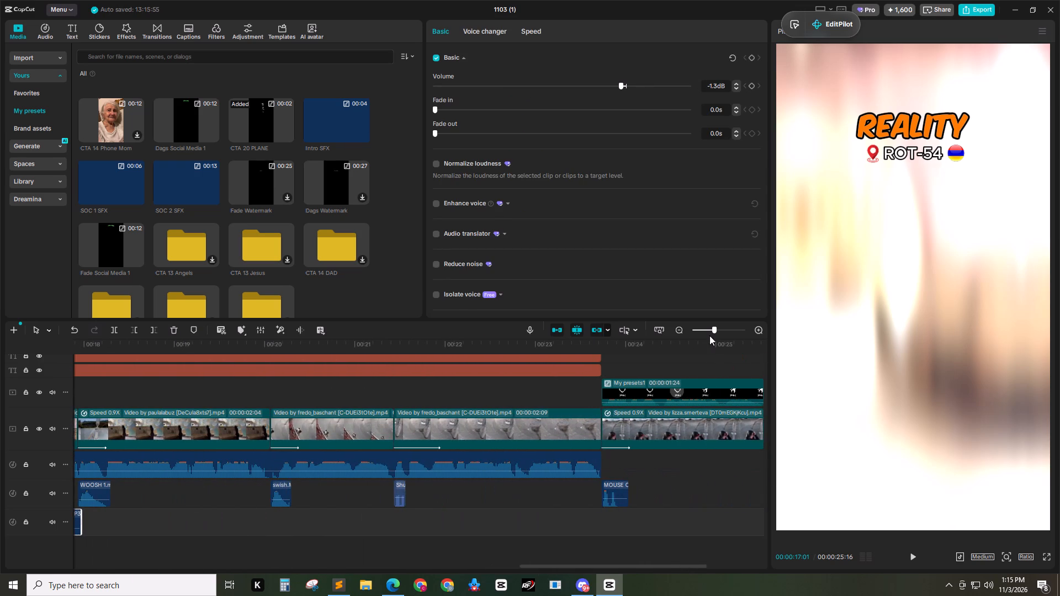
pyautogui.doubleClick(678, 327)
pyautogui.moveTo(220, 347); pyautogui.dragTo(0, 367)
pyautogui.scroll(-1, 304, 503)
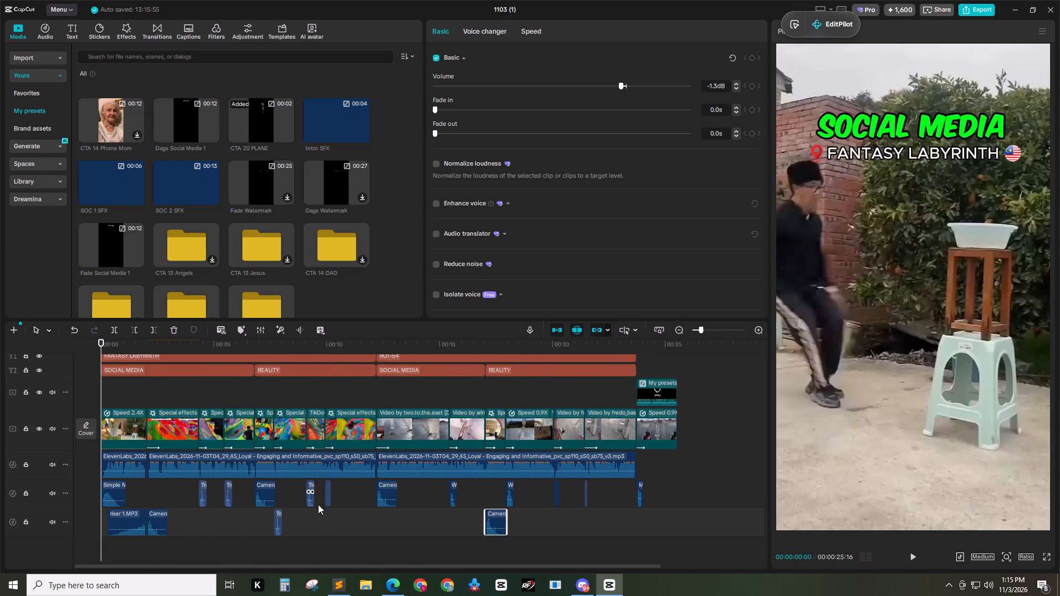
pyautogui.scroll(-6, 330, 486)
pyautogui.hotkey('ctrl', 'i')
pyautogui.scroll(2, 65, 132)
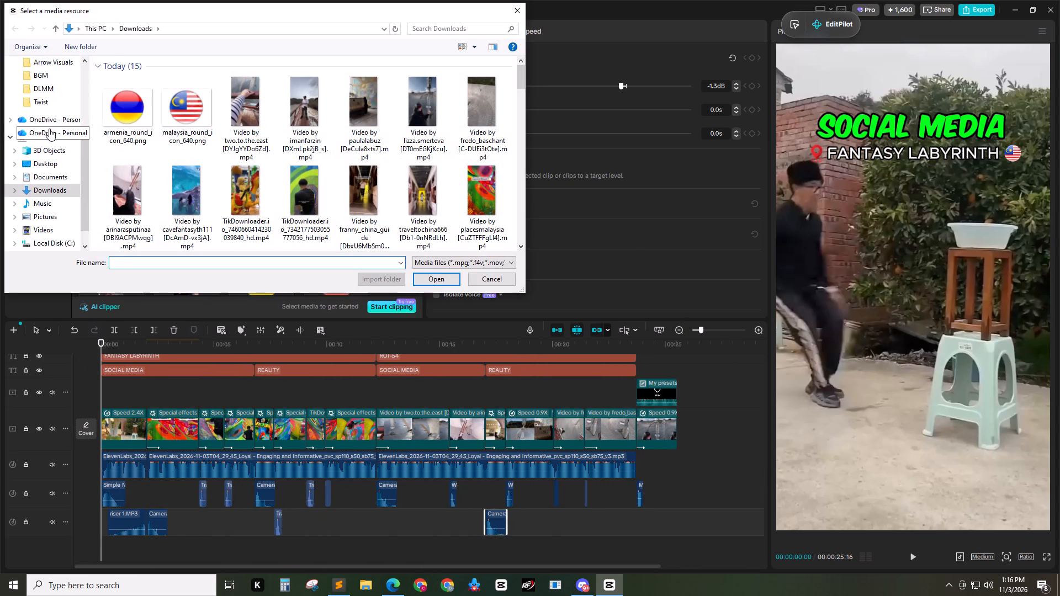
pyautogui.scroll(1, 49, 129)
pyautogui.click(45, 75)
pyautogui.click(195, 135)
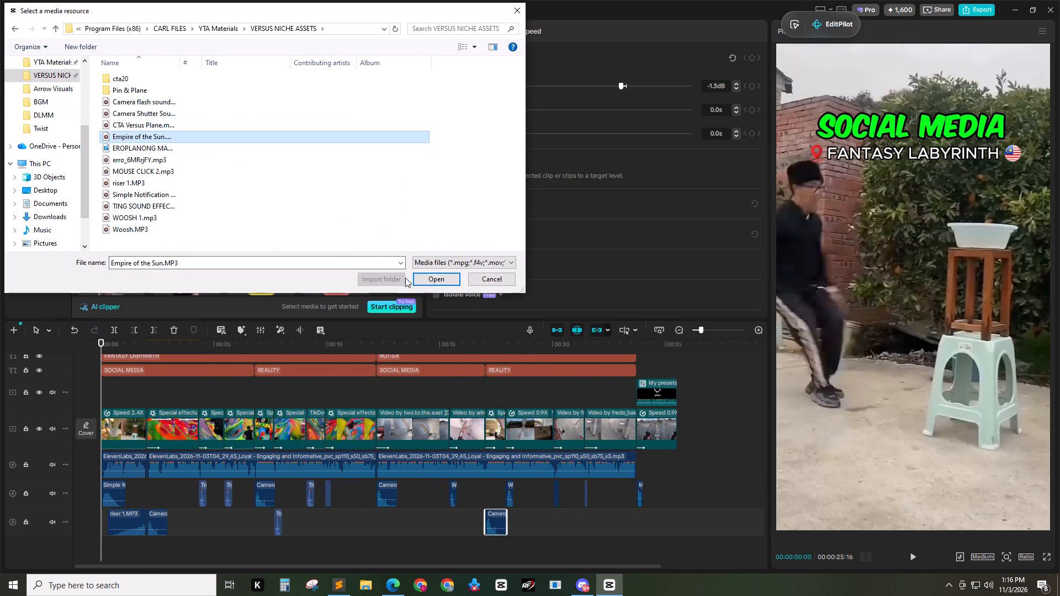
pyautogui.click(431, 275)
# Place the Empire of the Sun music on a new bottom audio track from 00:00 and trim it at the video's end, 00:00:25:16.
pyautogui.scroll(-2, 247, 403)
pyautogui.moveTo(118, 256); pyautogui.dragTo(92, 547)
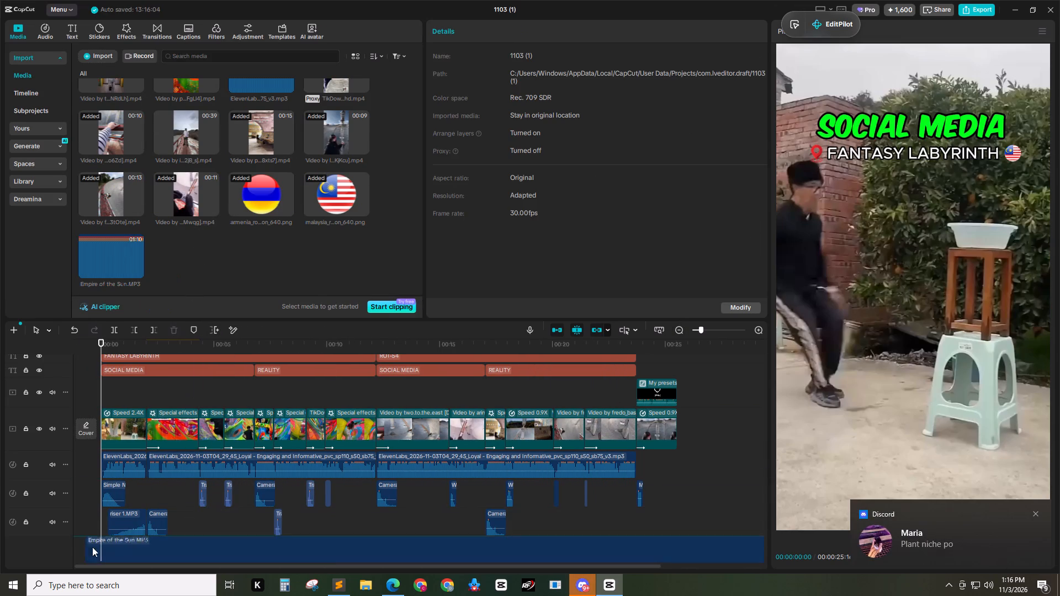
pyautogui.moveTo(92, 547); pyautogui.dragTo(85, 550)
pyautogui.moveTo(665, 349); pyautogui.dragTo(675, 348)
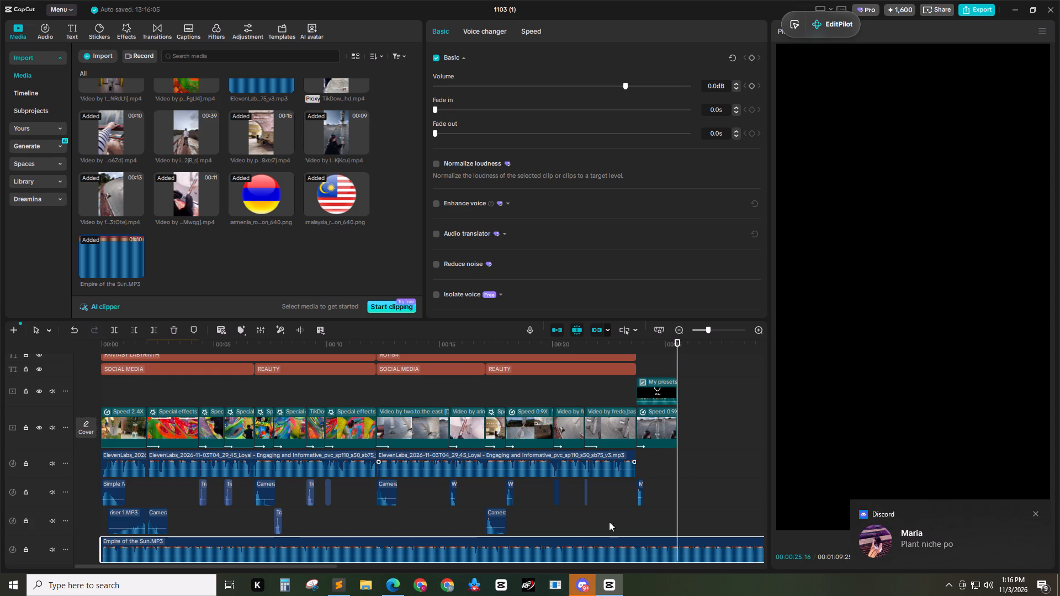
pyautogui.click(595, 544)
pyautogui.press('w')
# Set the volume of the Empire of the Sun music clip to -18 dB.
pyautogui.click(559, 546)
pyautogui.click(718, 89)
pyautogui.hotkey('ctrl', 'a')
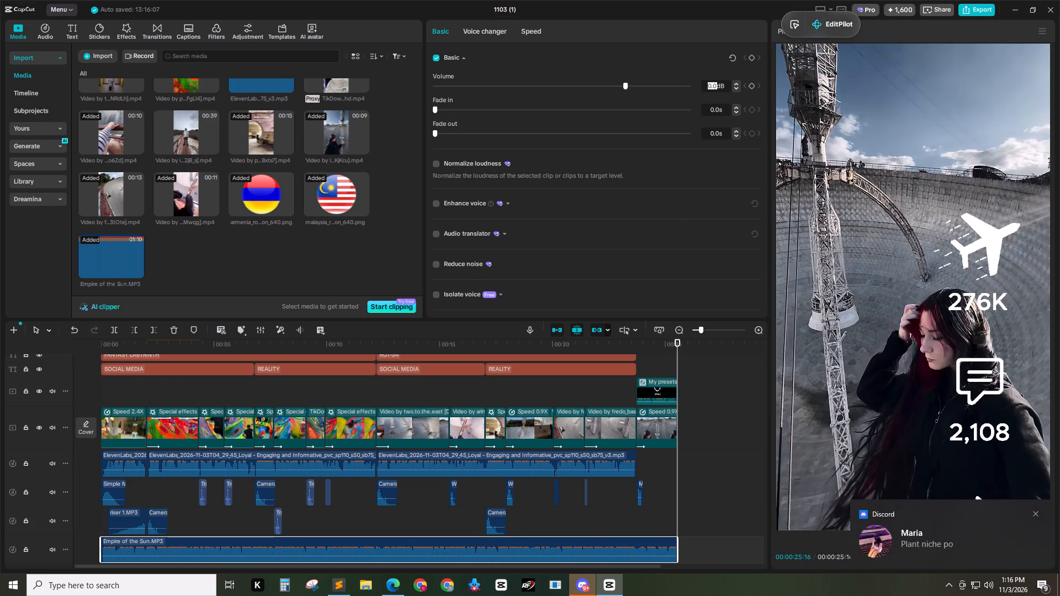
pyautogui.write('-18')
pyautogui.press('Return')
# Mute the background music track and both sound effect tracks, leaving the narration track audible.
pyautogui.scroll(-3, 113, 516)
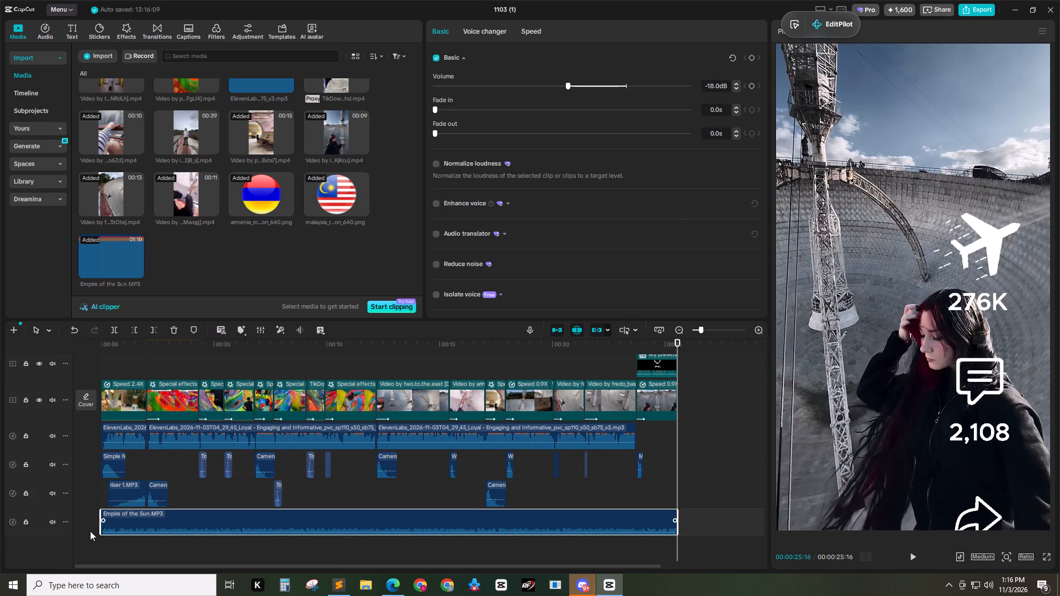
pyautogui.click(54, 520)
pyautogui.click(50, 492)
pyautogui.click(50, 466)
# Add the favorite 4K filter above all tracks, stretching it from the start to the video's end at 00:00:25:16.
pyautogui.scroll(2, 239, 498)
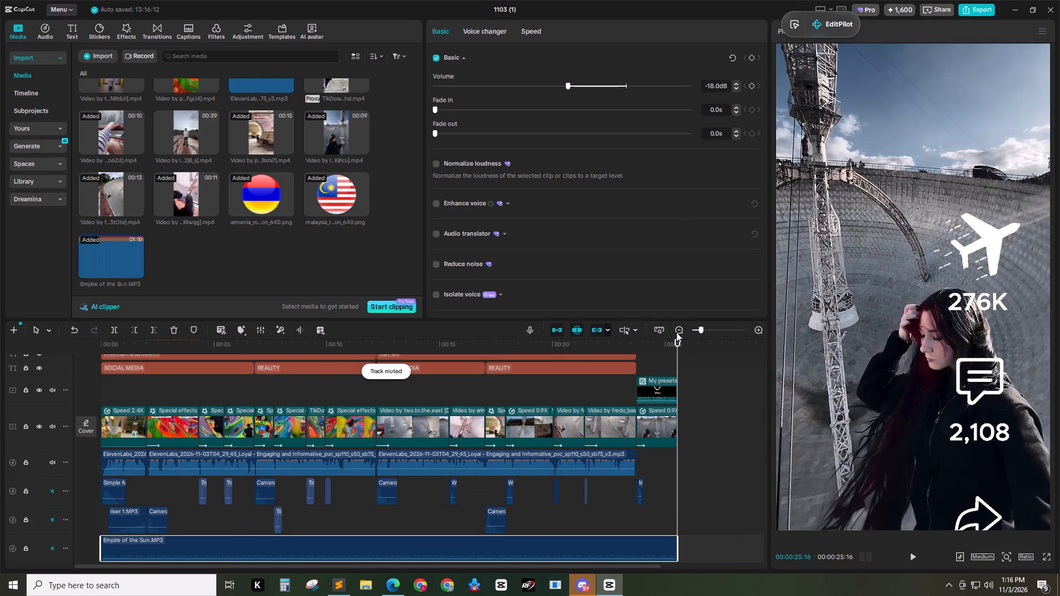
pyautogui.doubleClick(680, 331)
pyautogui.scroll(10, 320, 437)
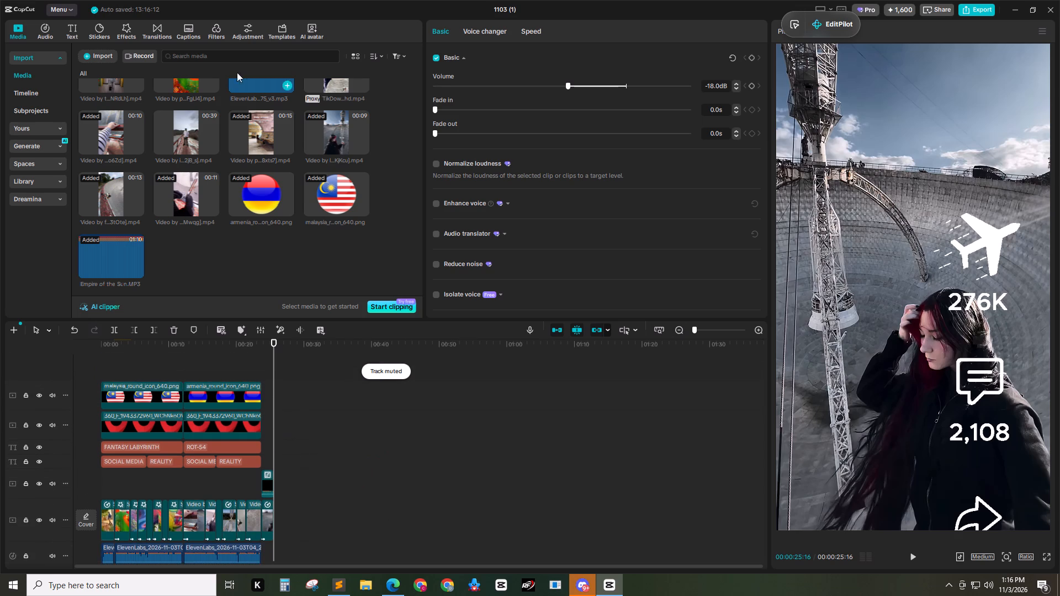
pyautogui.click(218, 33)
pyautogui.tripleClick(24, 62)
pyautogui.click(23, 62)
pyautogui.moveTo(105, 83); pyautogui.dragTo(73, 370)
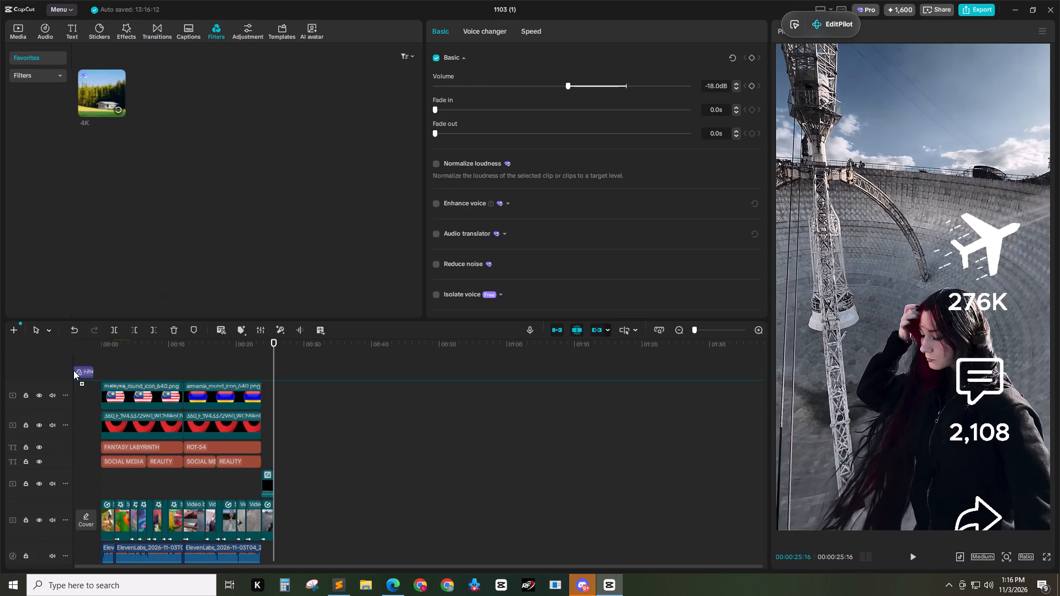
pyautogui.moveTo(73, 370); pyautogui.dragTo(77, 371)
pyautogui.moveTo(123, 382); pyautogui.dragTo(271, 386)
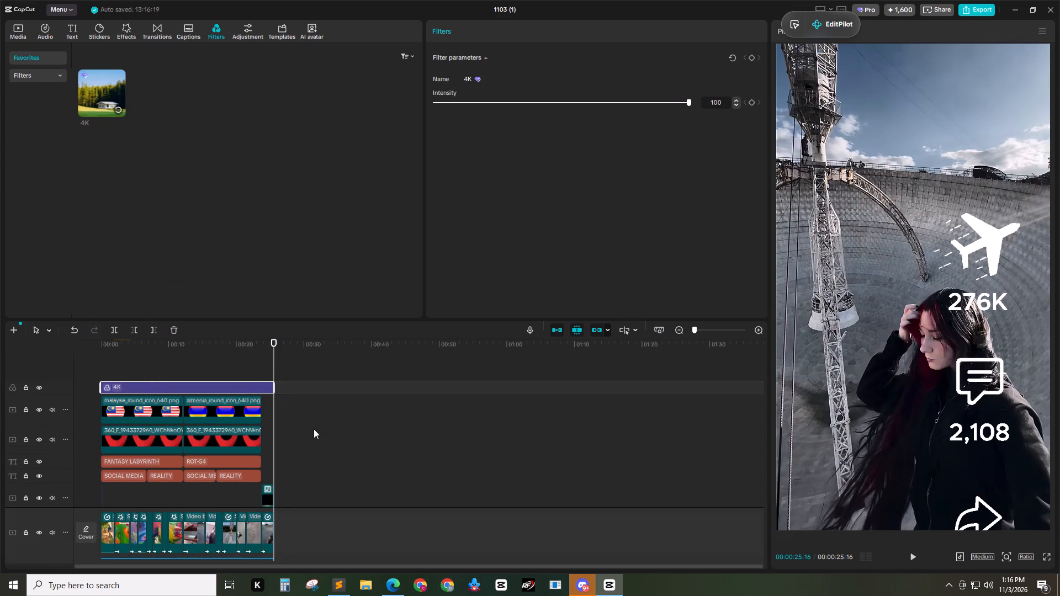
# Combine the filter, flags, pins, titles, CTA overlay, video clips and narration into one compound clip, leaving out the muted audio tracks.
pyautogui.scroll(-4, 306, 474)
pyautogui.moveTo(304, 507); pyautogui.dragTo(47, 252)
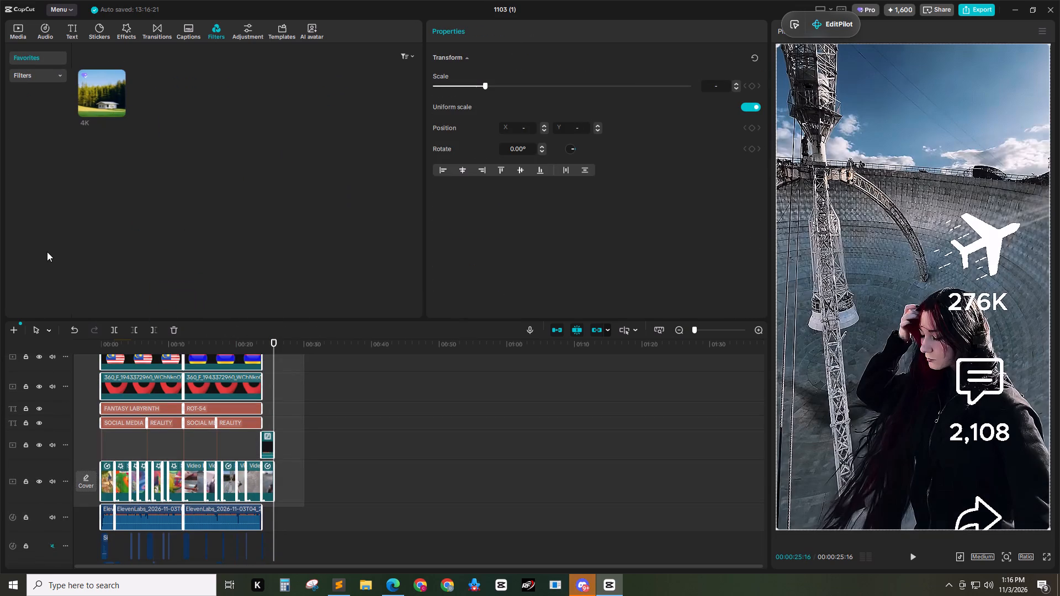
pyautogui.moveTo(47, 252); pyautogui.dragTo(46, 252)
pyautogui.rightClick(155, 390)
pyautogui.click(219, 404)
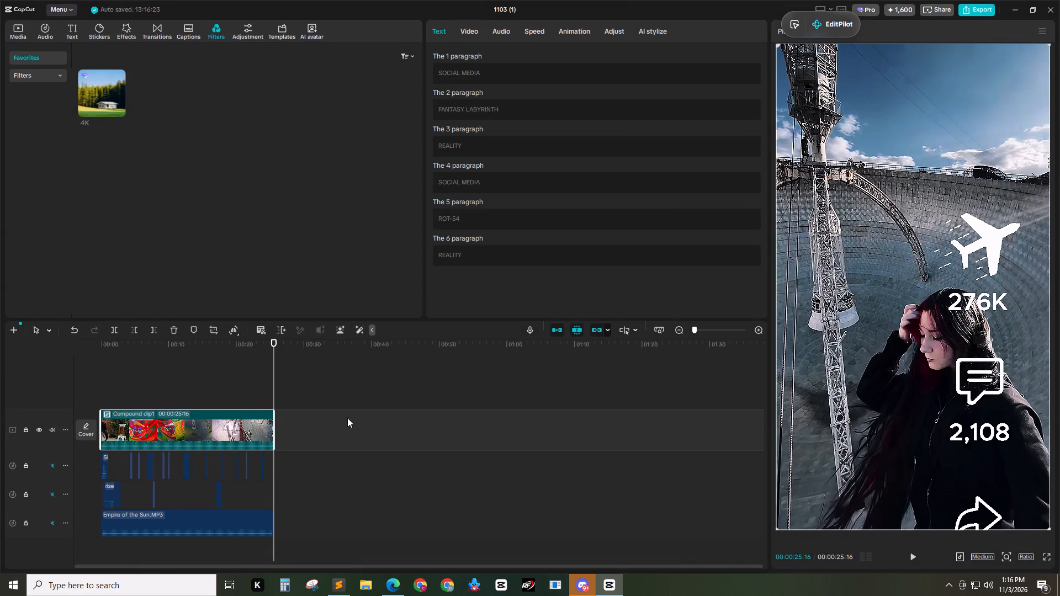
# Generate auto captions in English for the compound clip, with no bilingual captions.
pyautogui.click(188, 23)
pyautogui.click(412, 308)
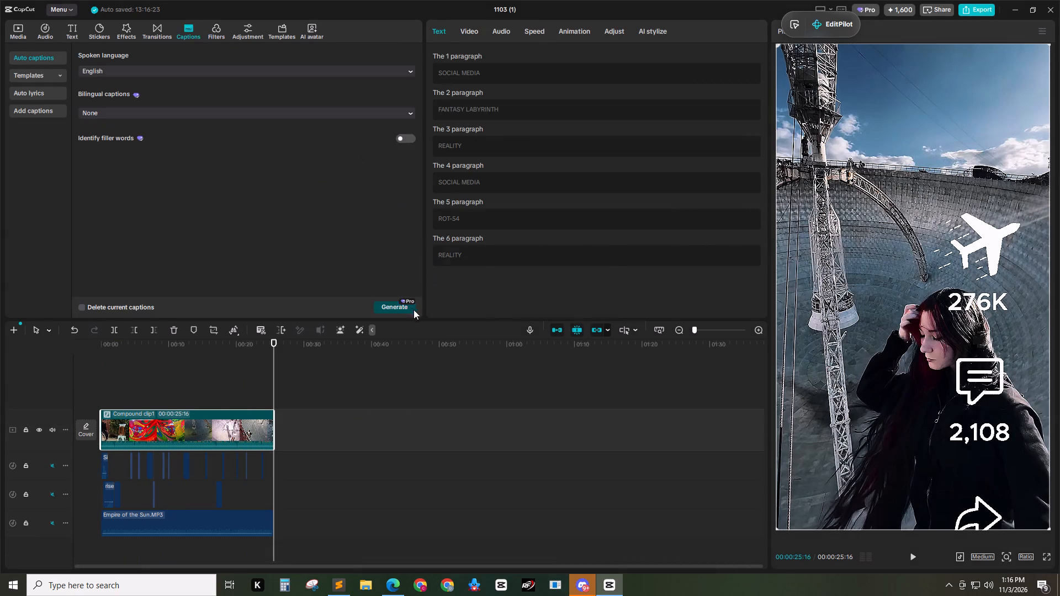